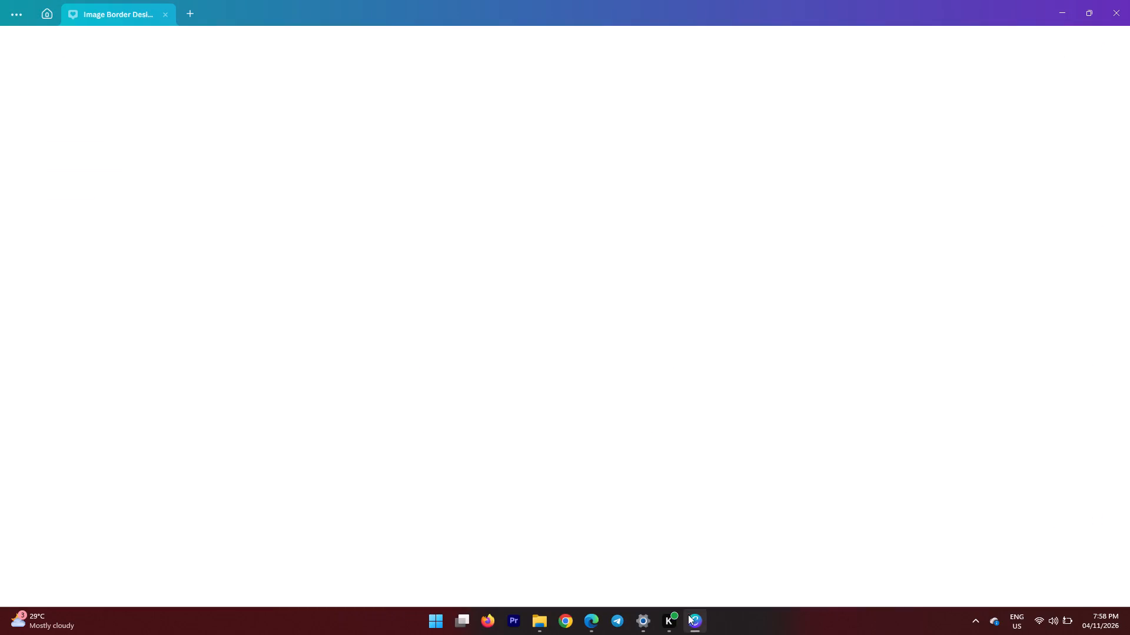
# Switch to Microsoft Edge and close the Urgent Reminder email tab and the Reliance GET 2027 Recruitment tab.
pyautogui.click(601, 626)
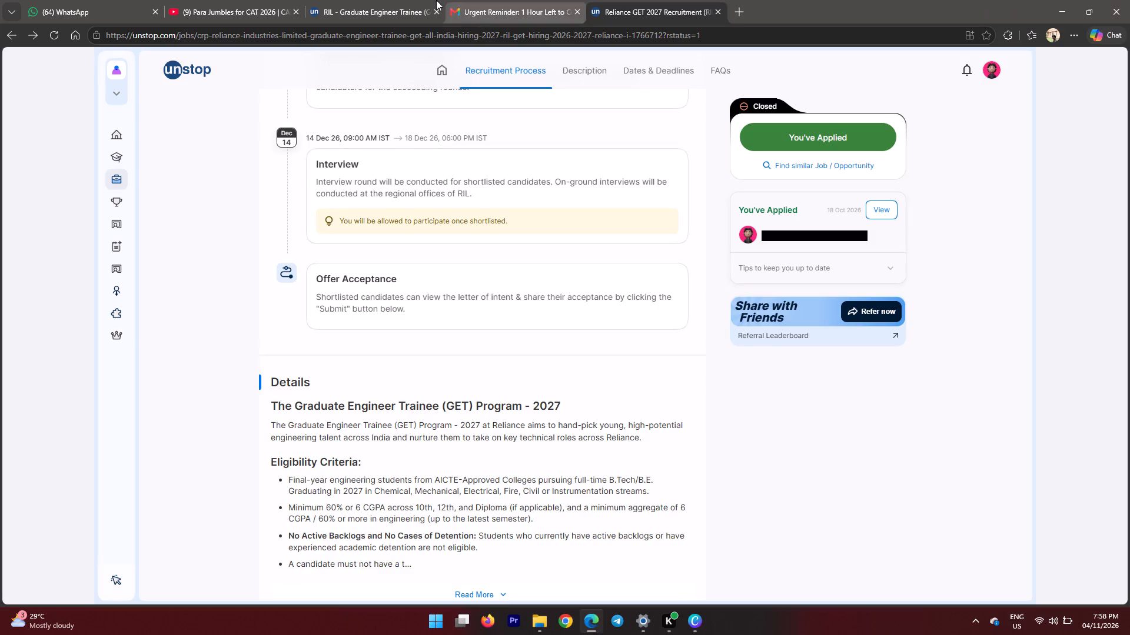
pyautogui.click(717, 12)
pyautogui.click(576, 8)
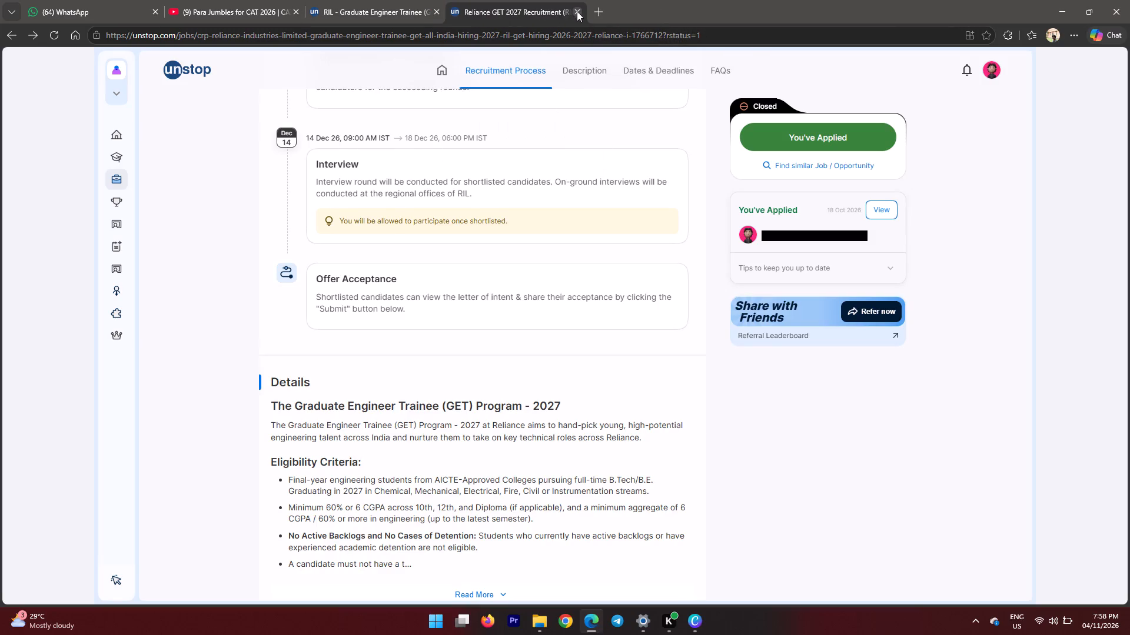
pyautogui.click(577, 11)
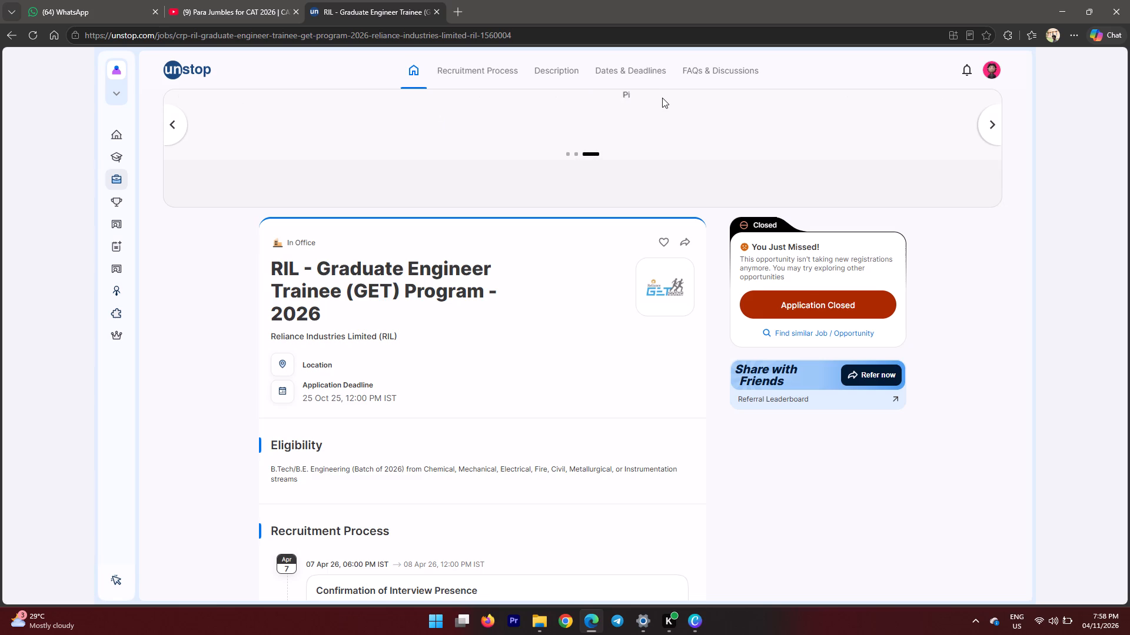
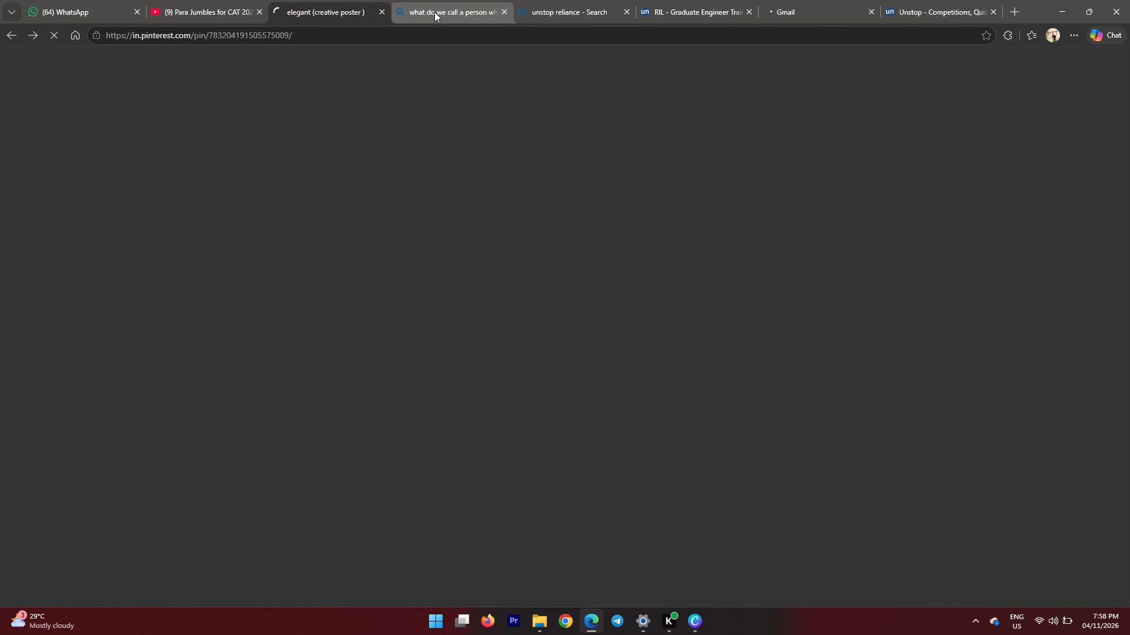
# Close the two search tabs, the RIL Graduate Engineer tab, the Gmail tab and the Reliance GET 2027 Recruitment tab, keeping the elegant creative poster pin open.
pyautogui.click(504, 11)
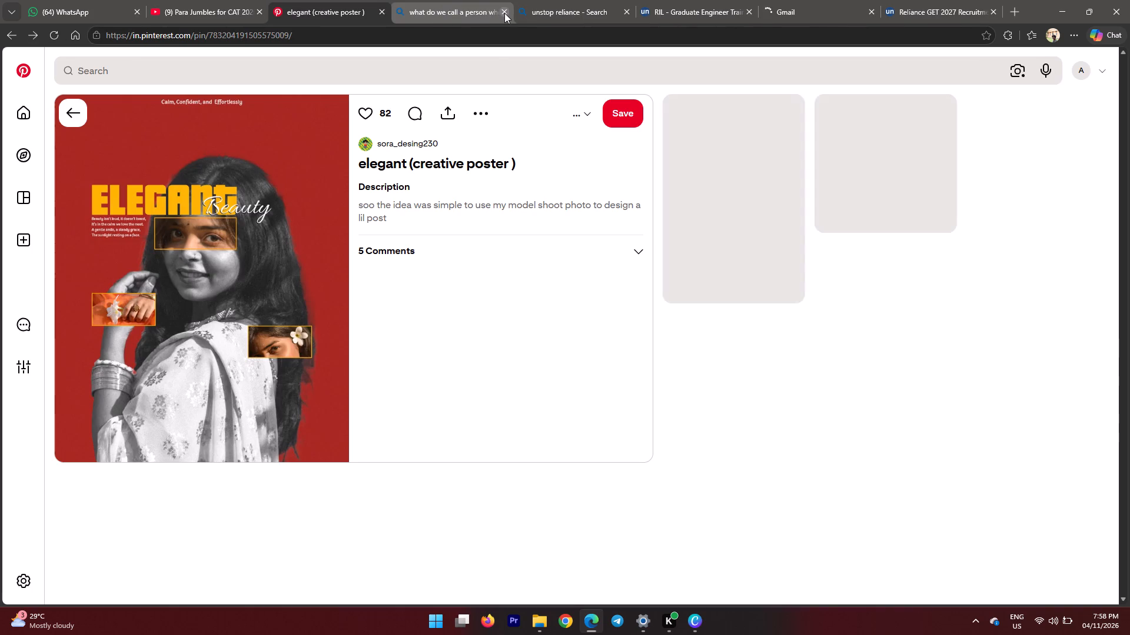
pyautogui.click(504, 13)
pyautogui.click(504, 13)
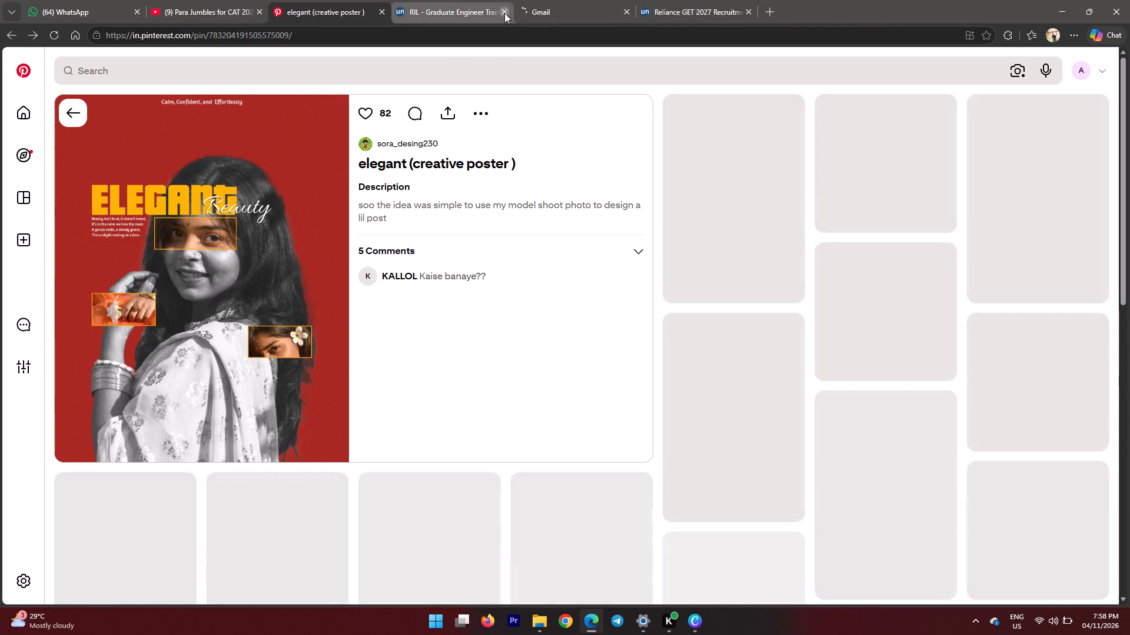
pyautogui.click(504, 13)
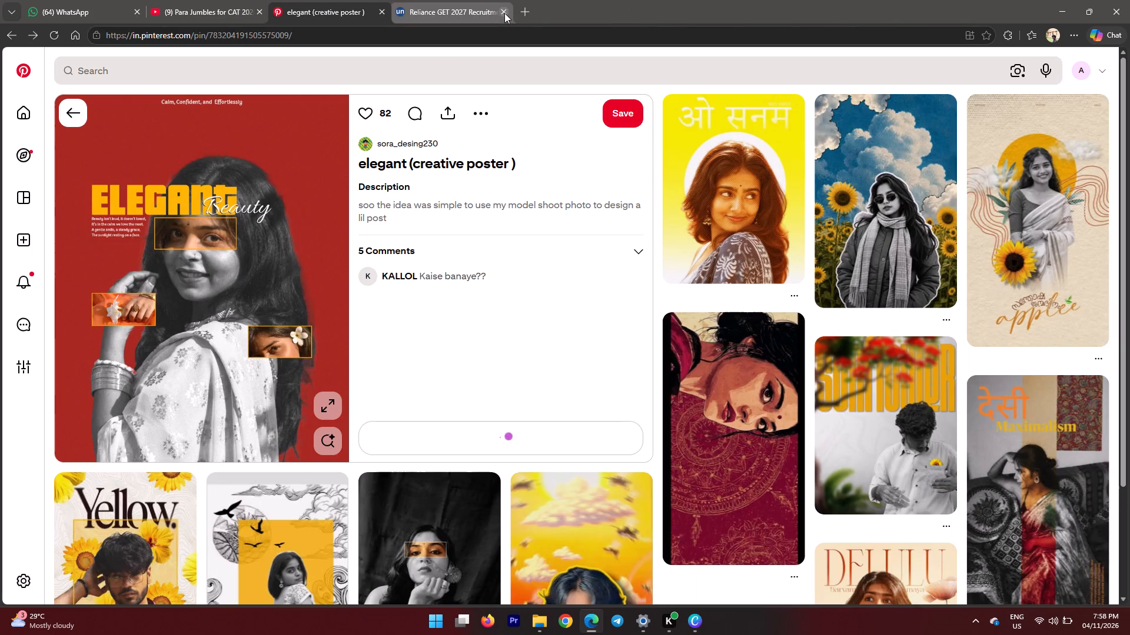
pyautogui.click(504, 13)
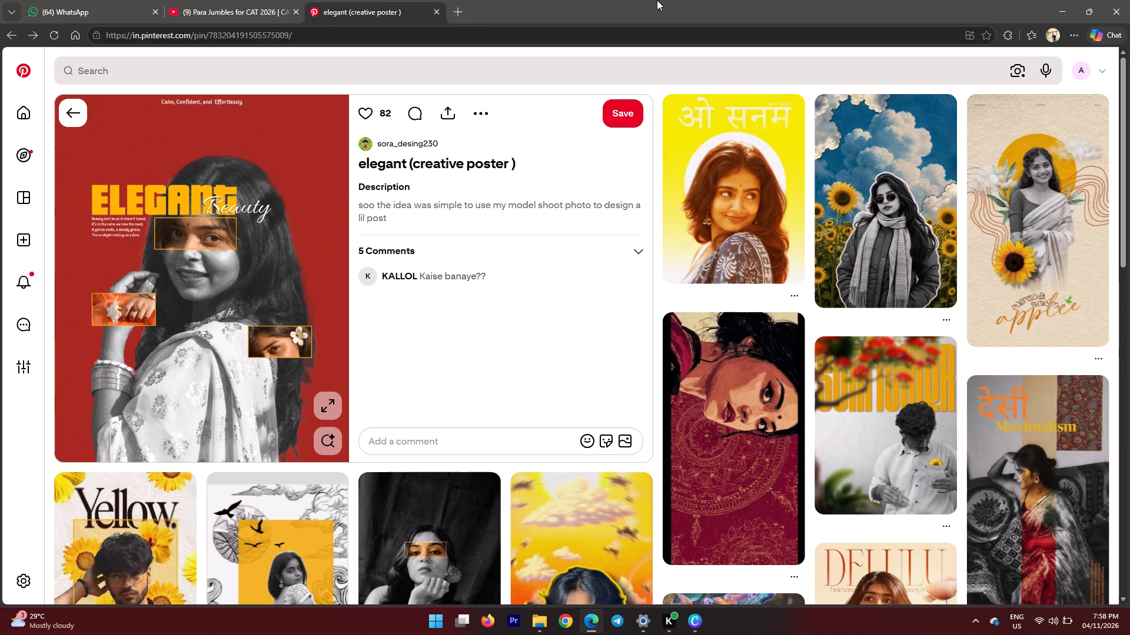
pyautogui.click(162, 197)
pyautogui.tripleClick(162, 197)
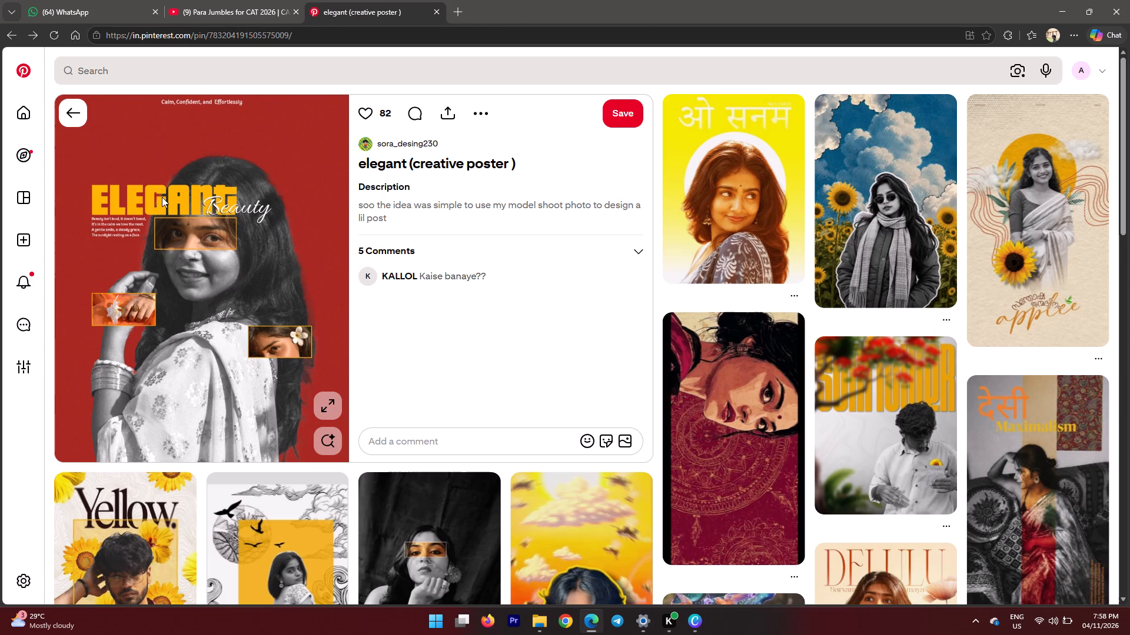
# Look through the poster ideas related to the elegant creative poster on Pinterest and open the देसी Maximalism pin.
pyautogui.click(162, 197)
pyautogui.click(129, 320)
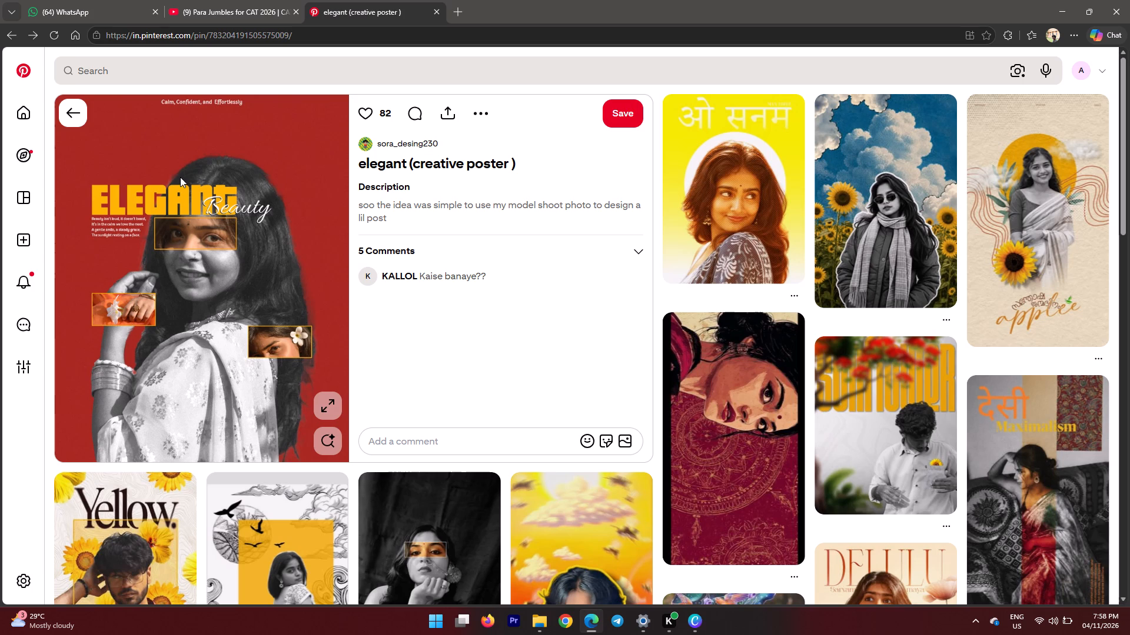
pyautogui.tripleClick(178, 187)
pyautogui.scroll(-1, 177, 205)
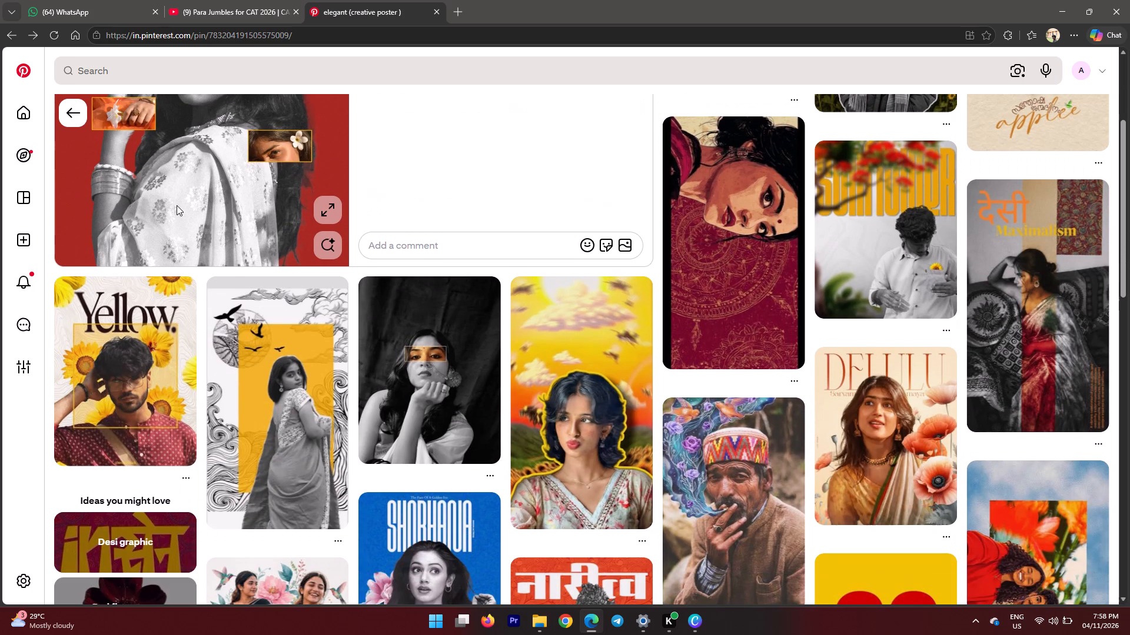
pyautogui.scroll(-2, 875, 272)
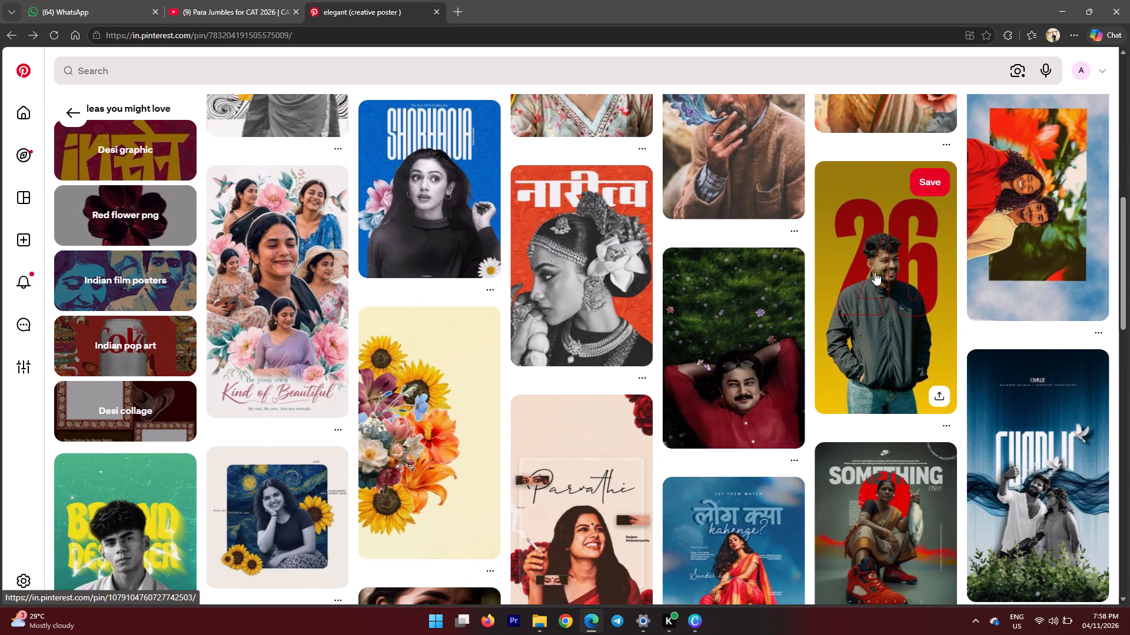
pyautogui.scroll(2, 875, 272)
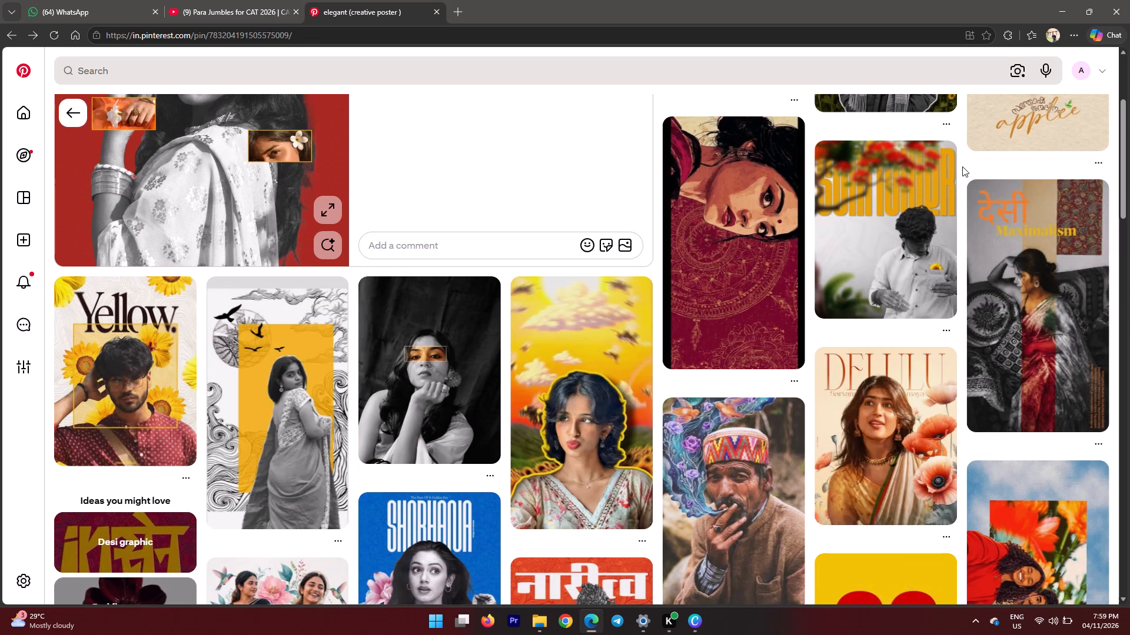
pyautogui.scroll(1, 962, 166)
pyautogui.scroll(-1, 962, 166)
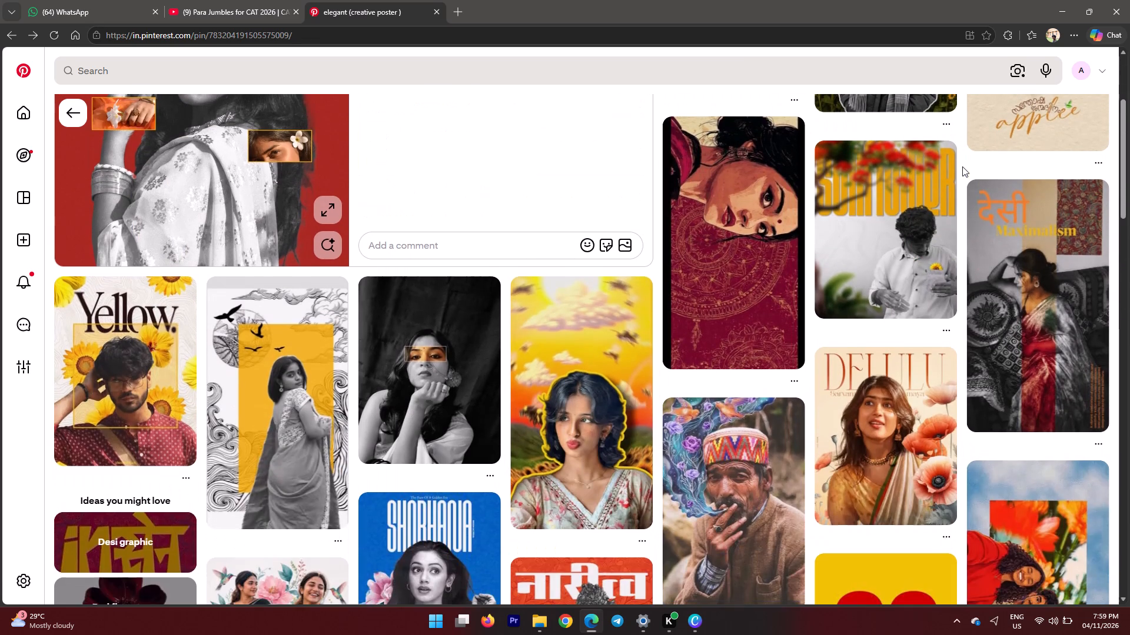
pyautogui.click(989, 306)
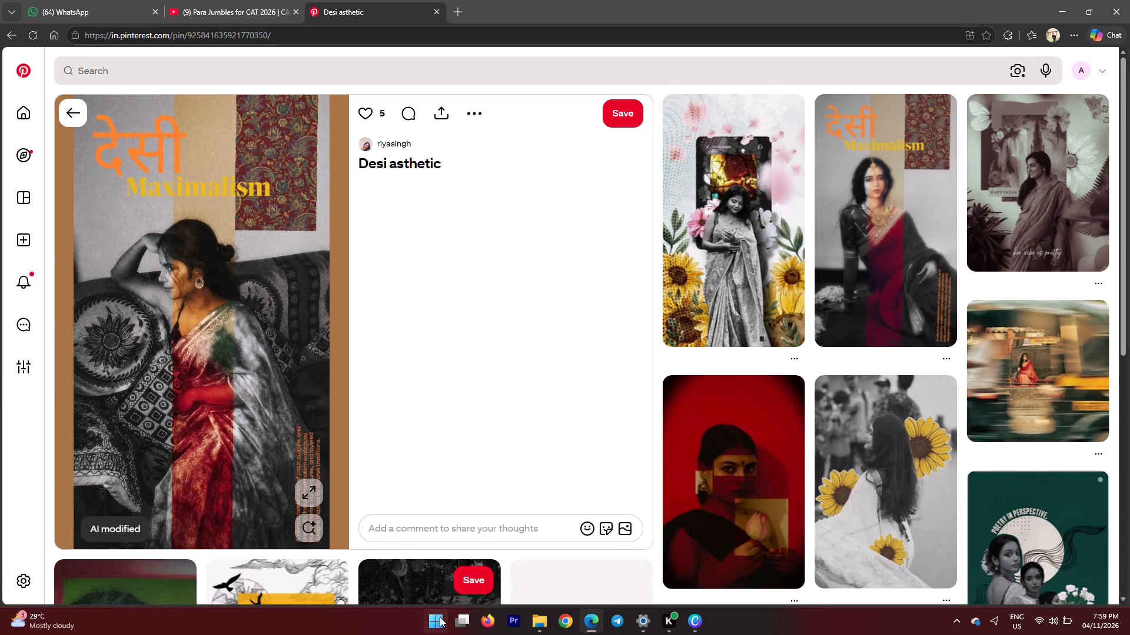
# Increase the mouse pointer speed slightly in the Windows mouse settings, and close the settings.
pyautogui.click(440, 617)
pyautogui.write('mouse')
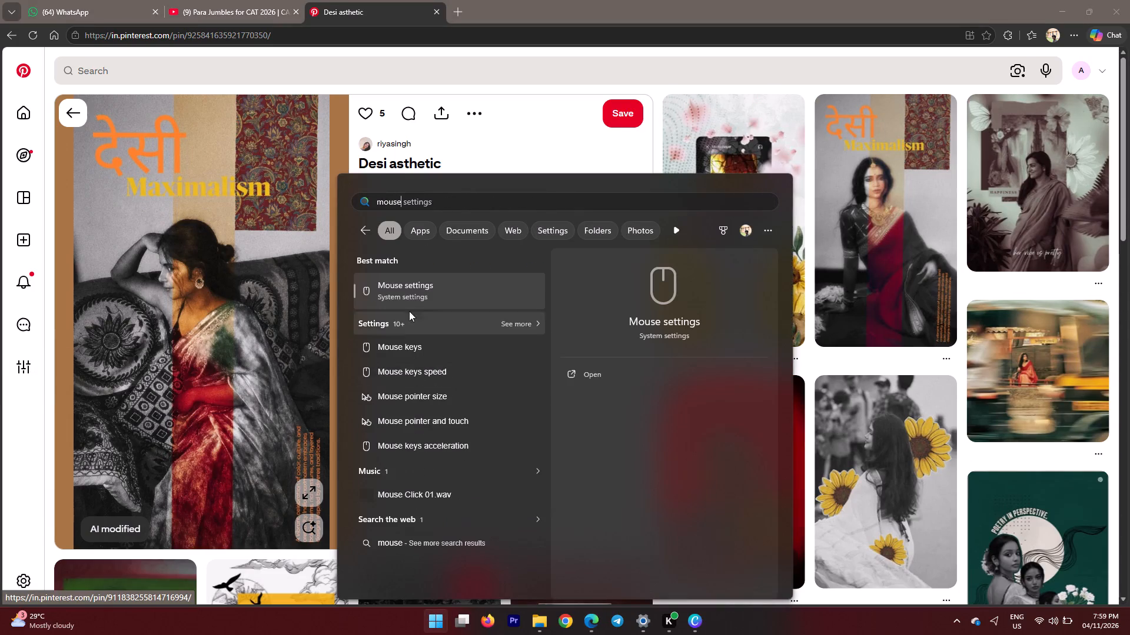
pyautogui.click(412, 295)
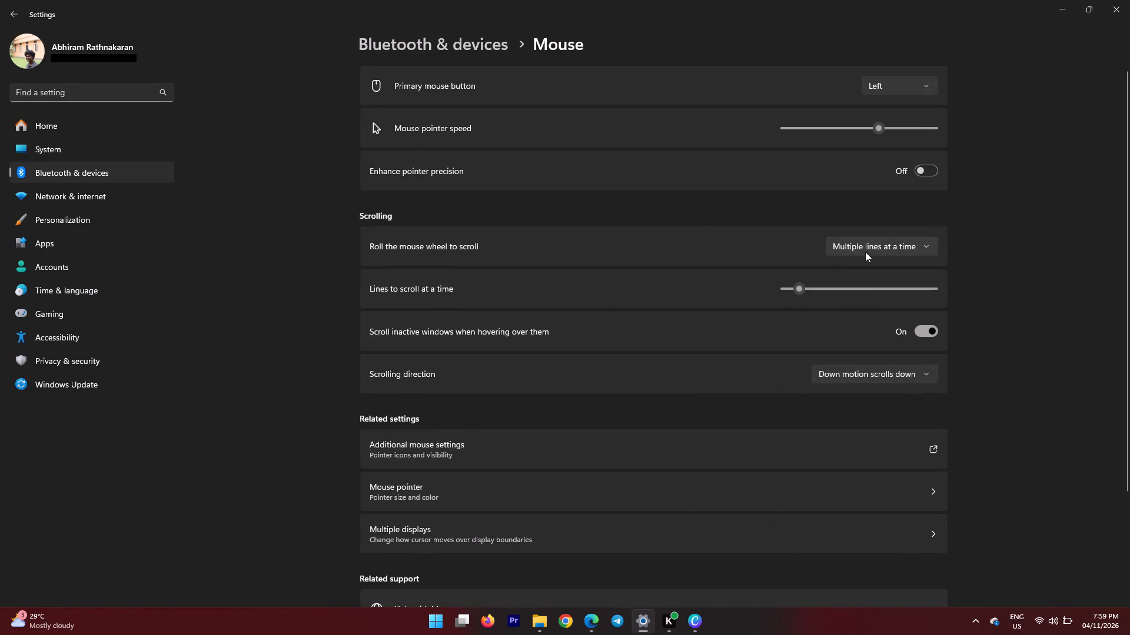
pyautogui.moveTo(878, 127); pyautogui.dragTo(1007, 131)
pyautogui.moveTo(897, 123); pyautogui.dragTo(883, 125)
pyautogui.scroll(-1, 819, 365)
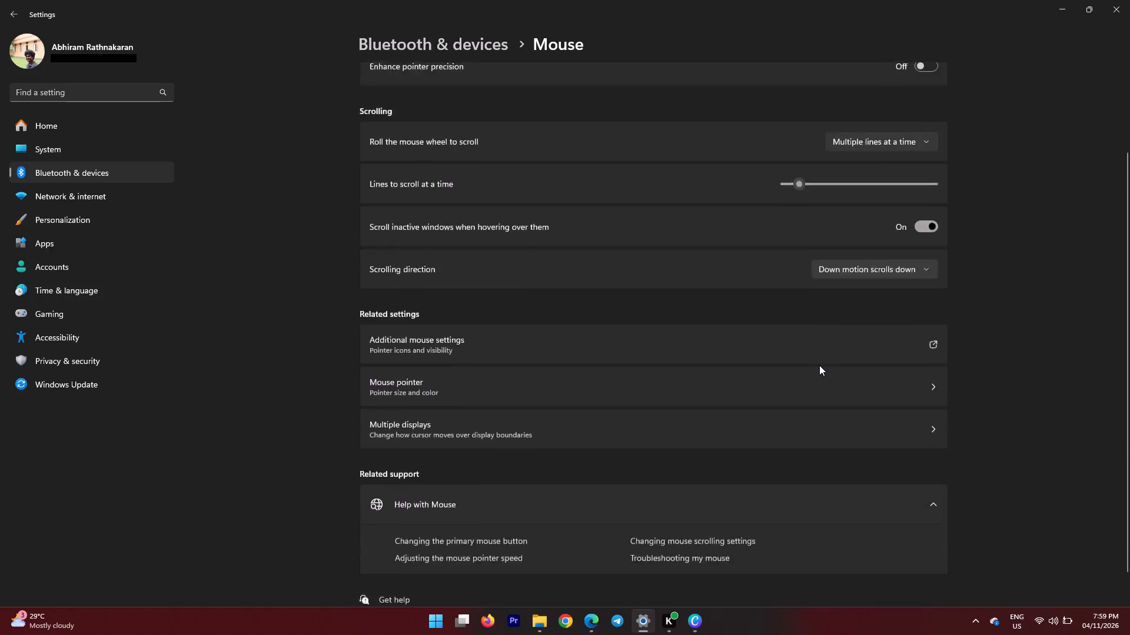
pyautogui.scroll(-1, 819, 365)
pyautogui.scroll(4, 819, 365)
pyautogui.click(1129, 0)
# Examine the designs related to the Desi asthetic pin, return to the elegant poster pin and browse its related posters for inspiration.
pyautogui.scroll(-2, 554, 277)
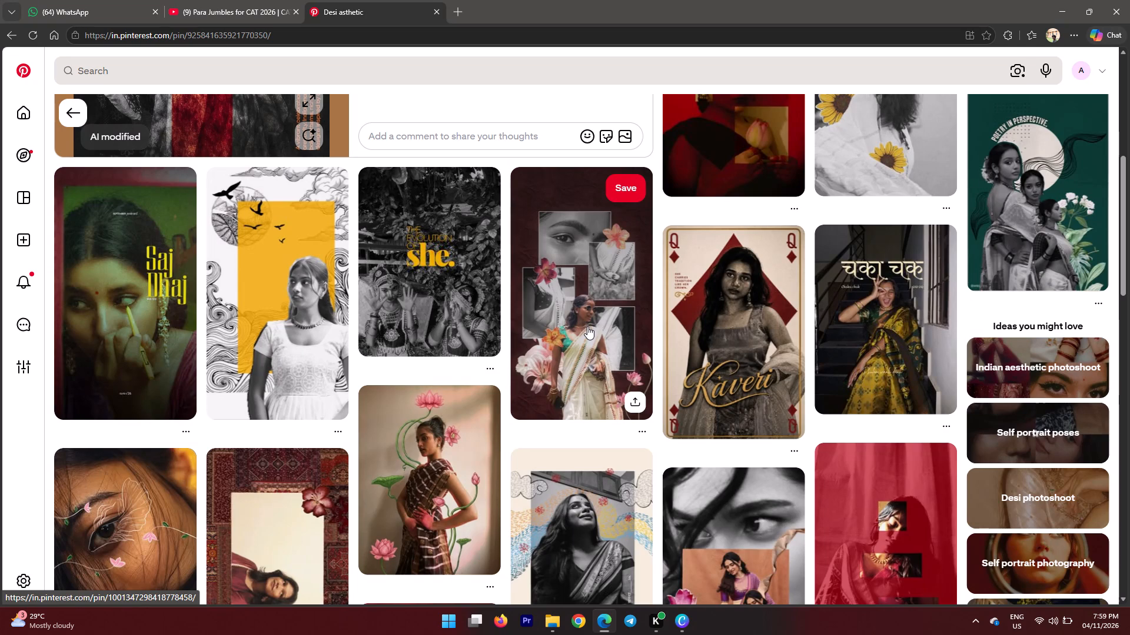
pyautogui.scroll(3, 587, 326)
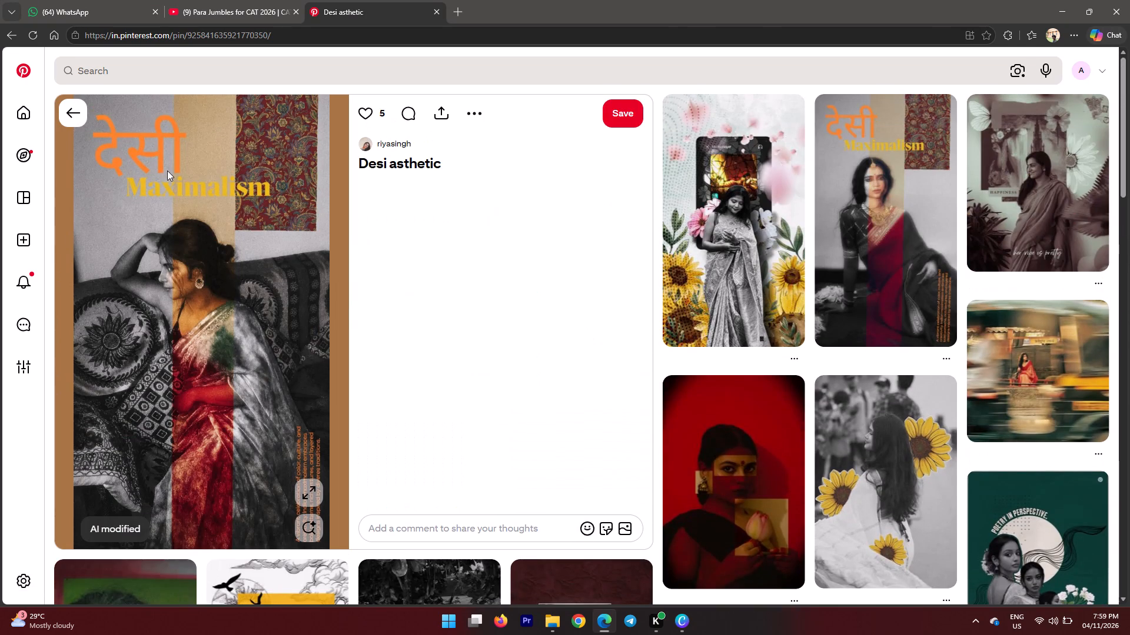
pyautogui.click(74, 122)
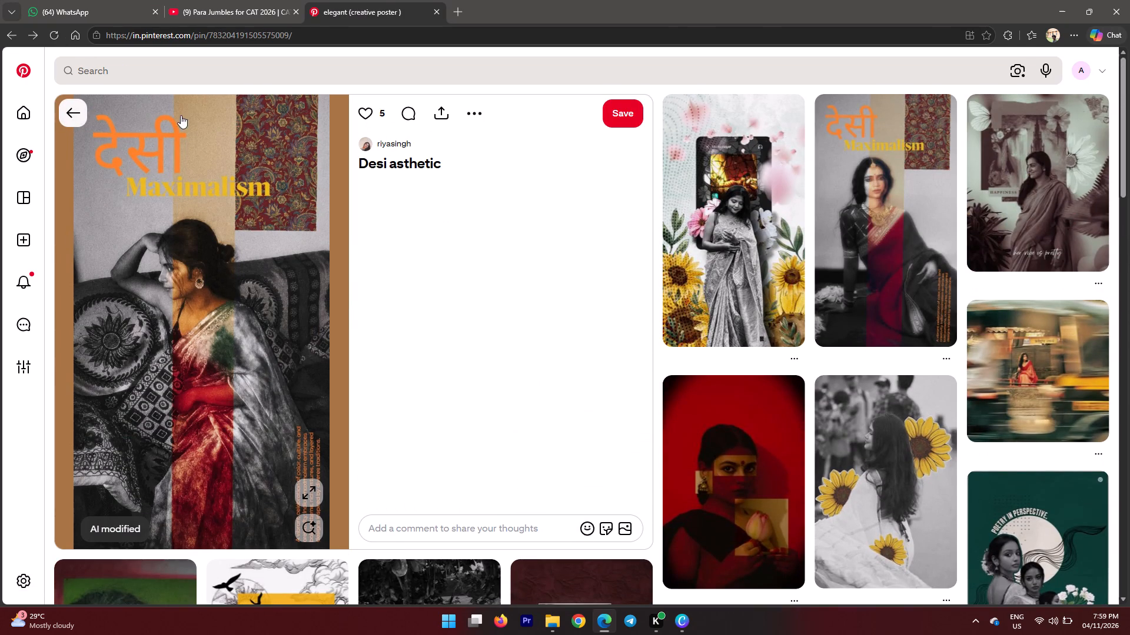
pyautogui.scroll(-3, 510, 322)
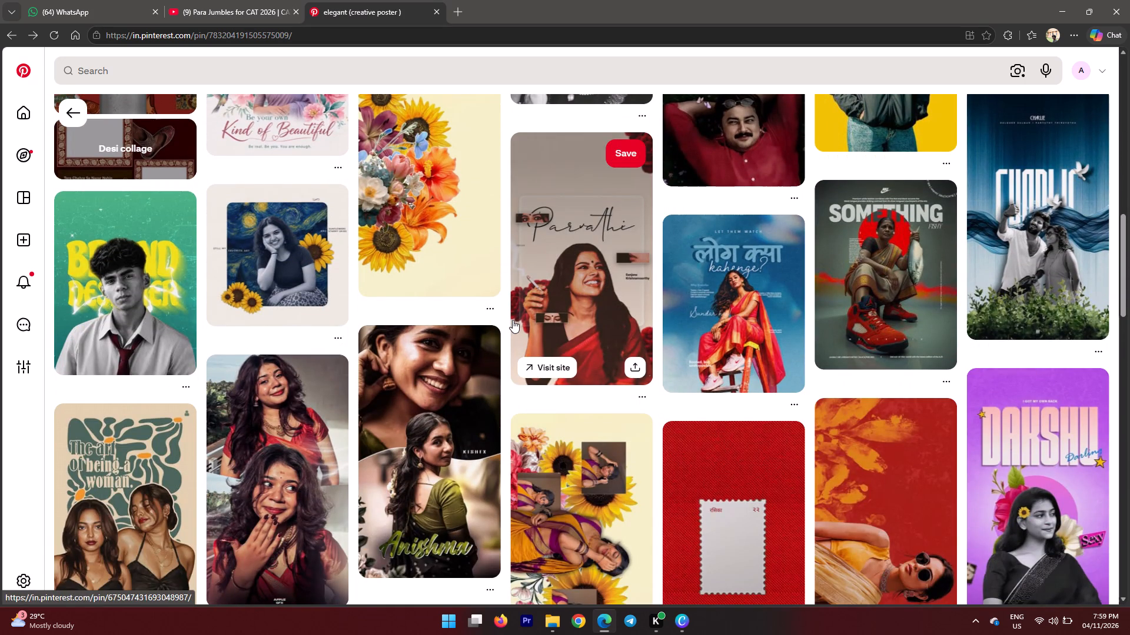
pyautogui.scroll(-1, 513, 320)
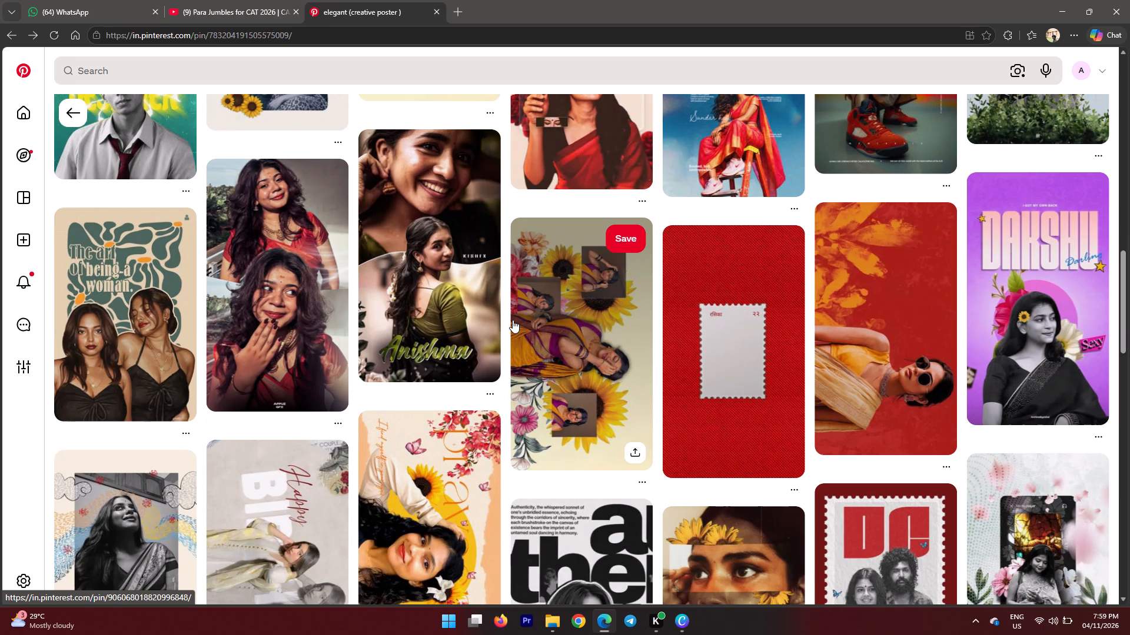
pyautogui.scroll(-1, 513, 320)
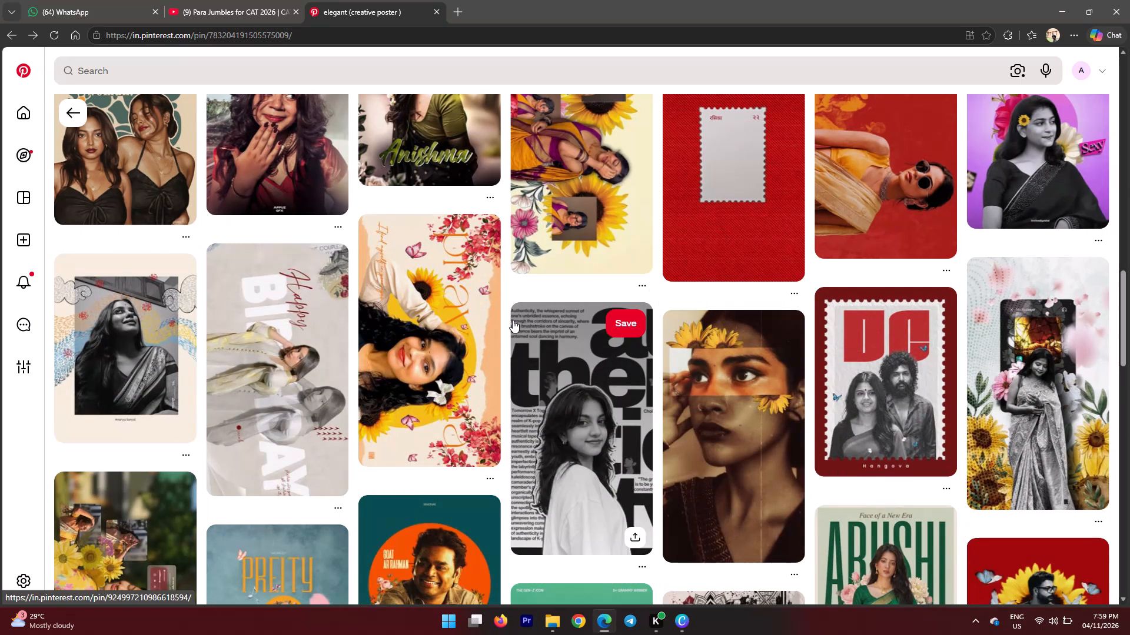
pyautogui.scroll(-2, 513, 320)
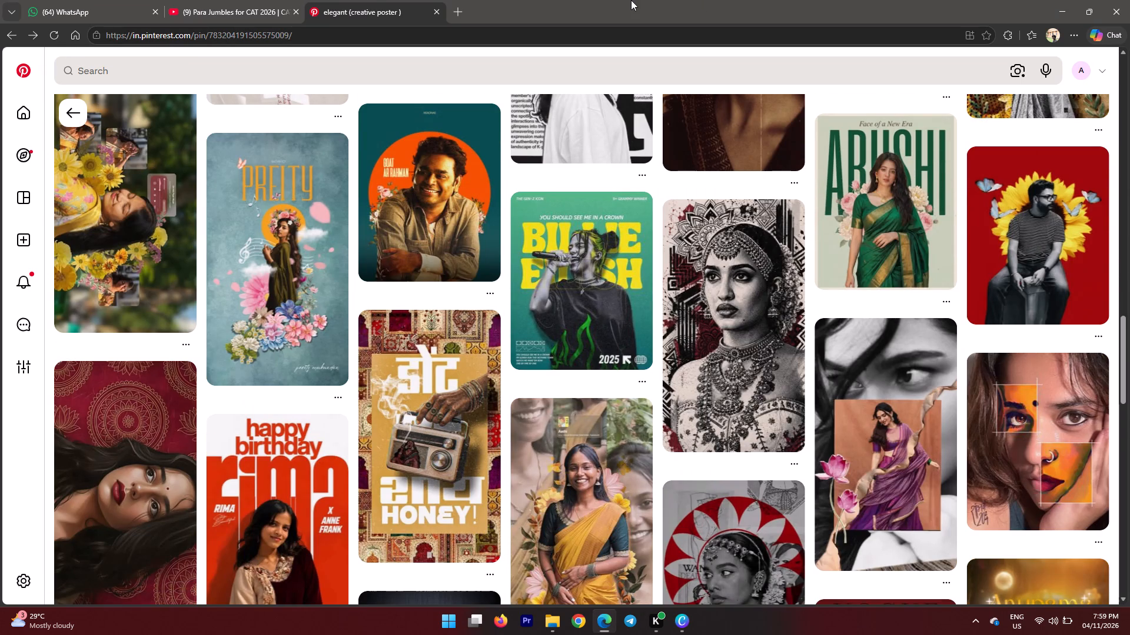
pyautogui.scroll(-5, 631, 0)
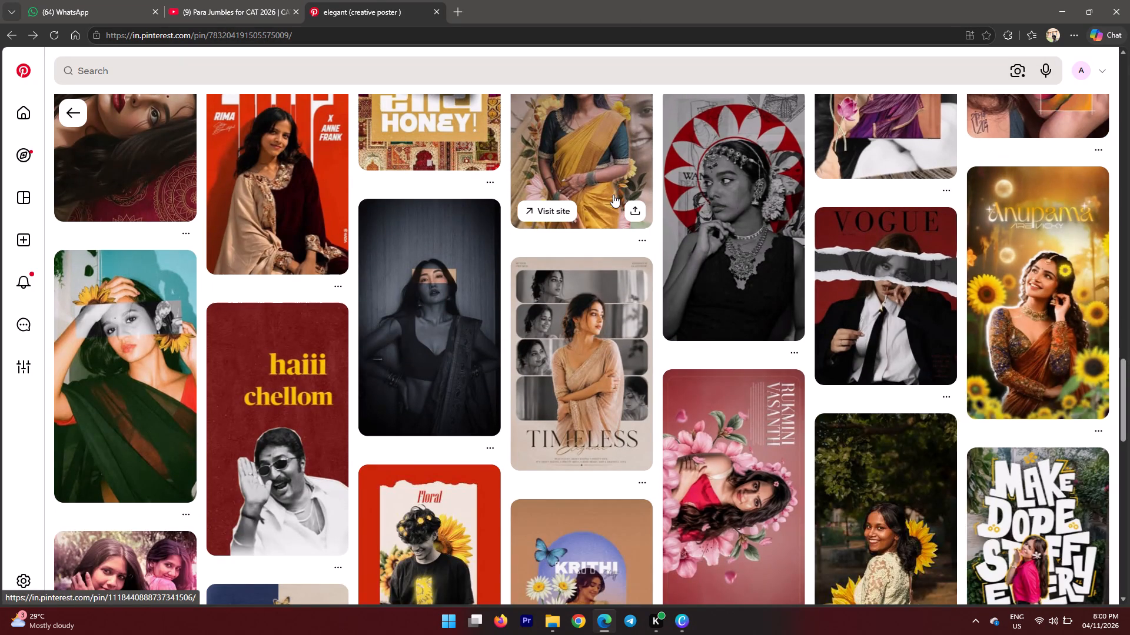
# Check the Image Border Design poster in Canva, and open the clips folder within Pictures > onam in File Explorer.
pyautogui.click(689, 633)
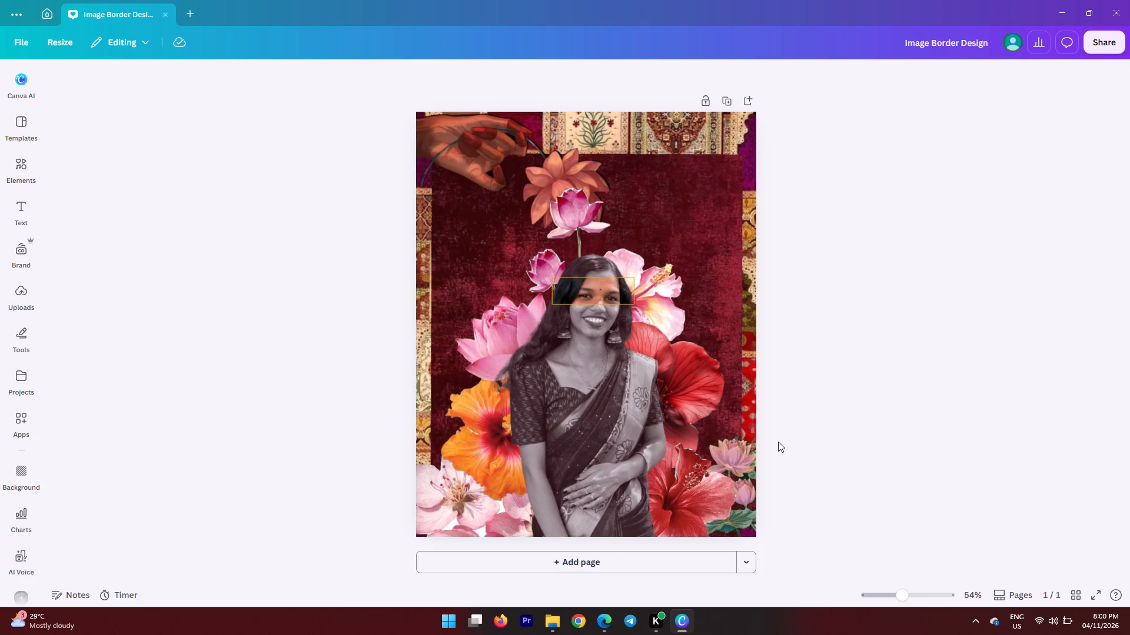
pyautogui.click(553, 624)
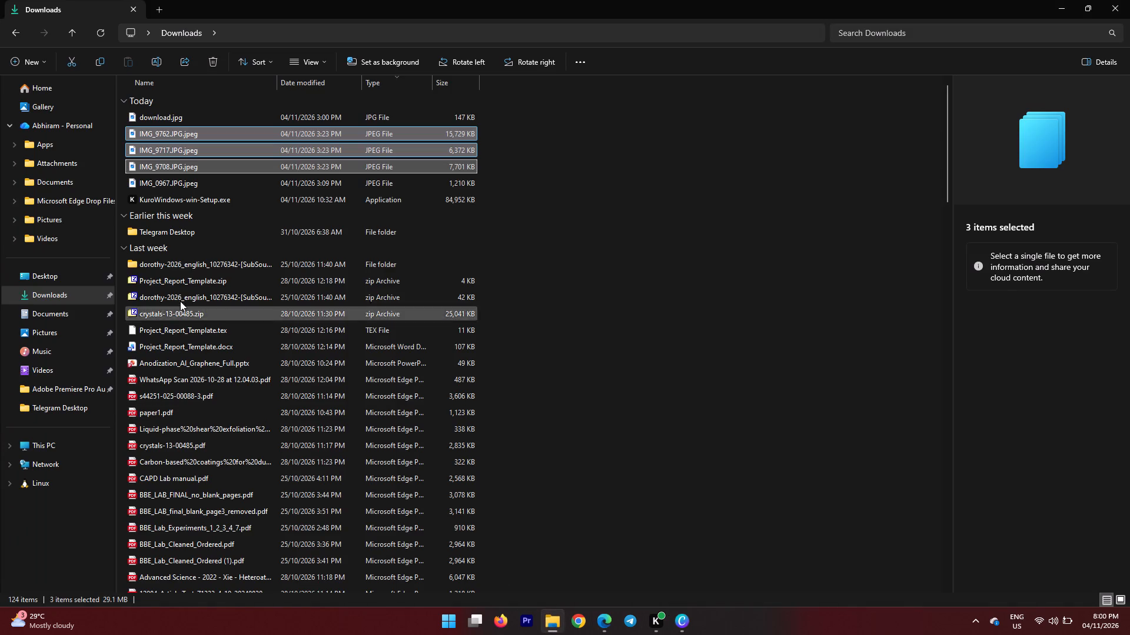
pyautogui.click(56, 375)
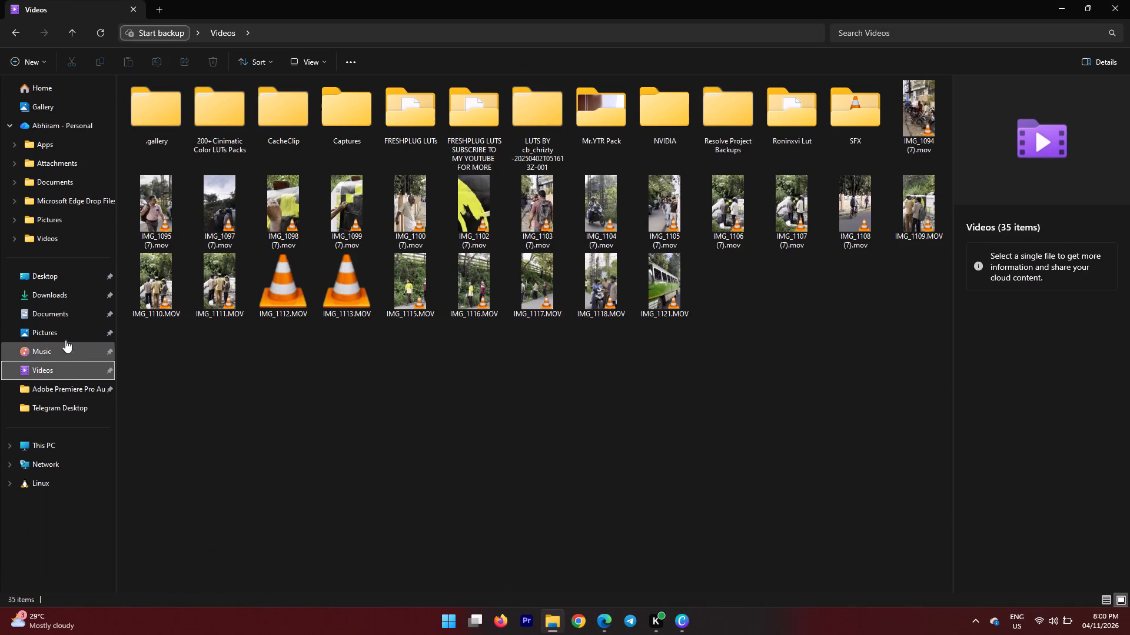
pyautogui.click(71, 325)
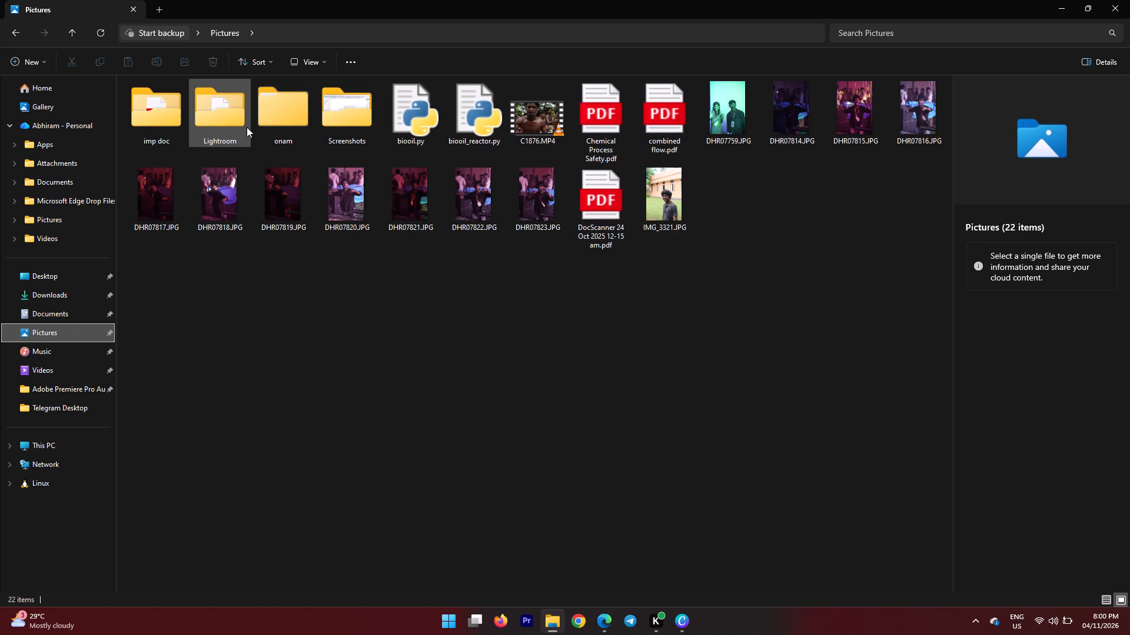
pyautogui.click(296, 109)
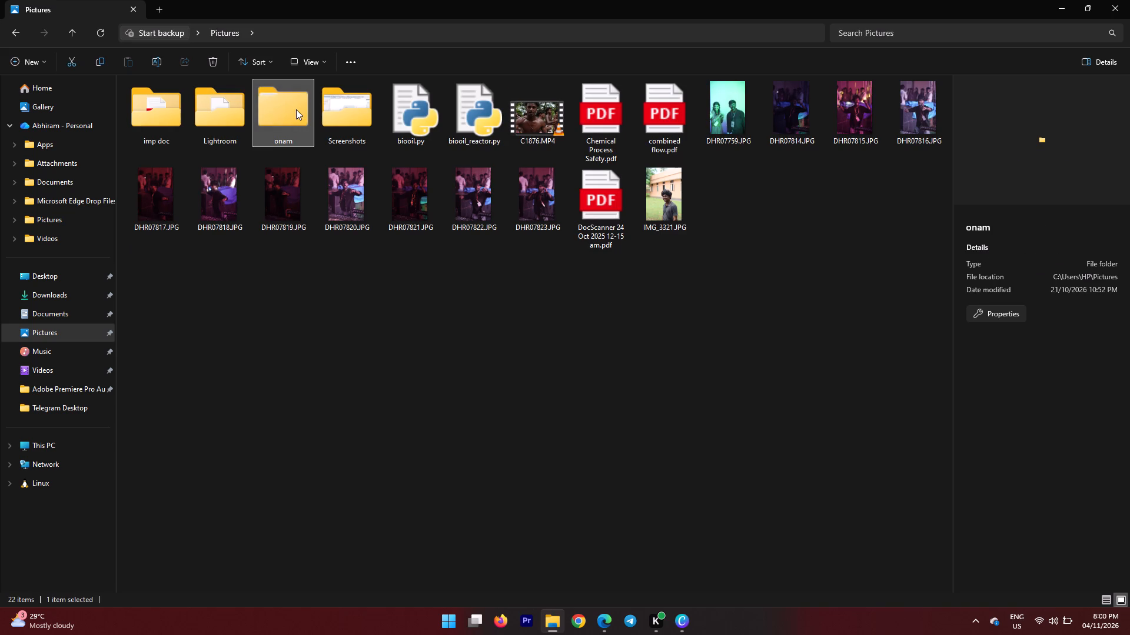
pyautogui.doubleClick(296, 109)
pyautogui.doubleClick(154, 123)
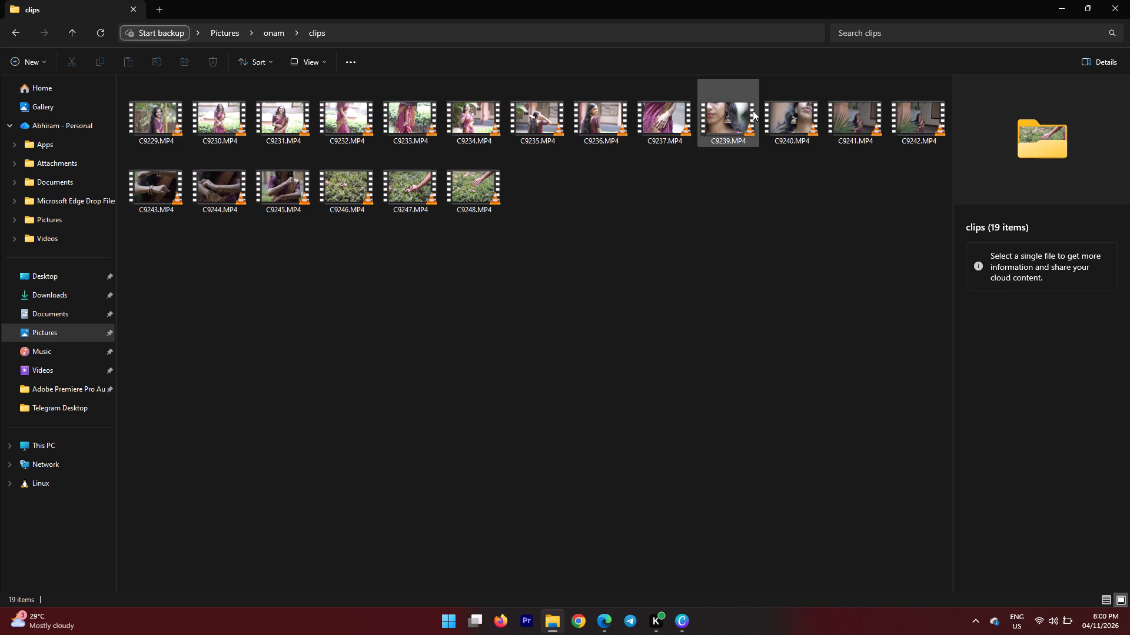
# Play C9237.MP4 full screen and pause it on a frame showing the bangled hand resting on the purple saree.
pyautogui.doubleClick(666, 112)
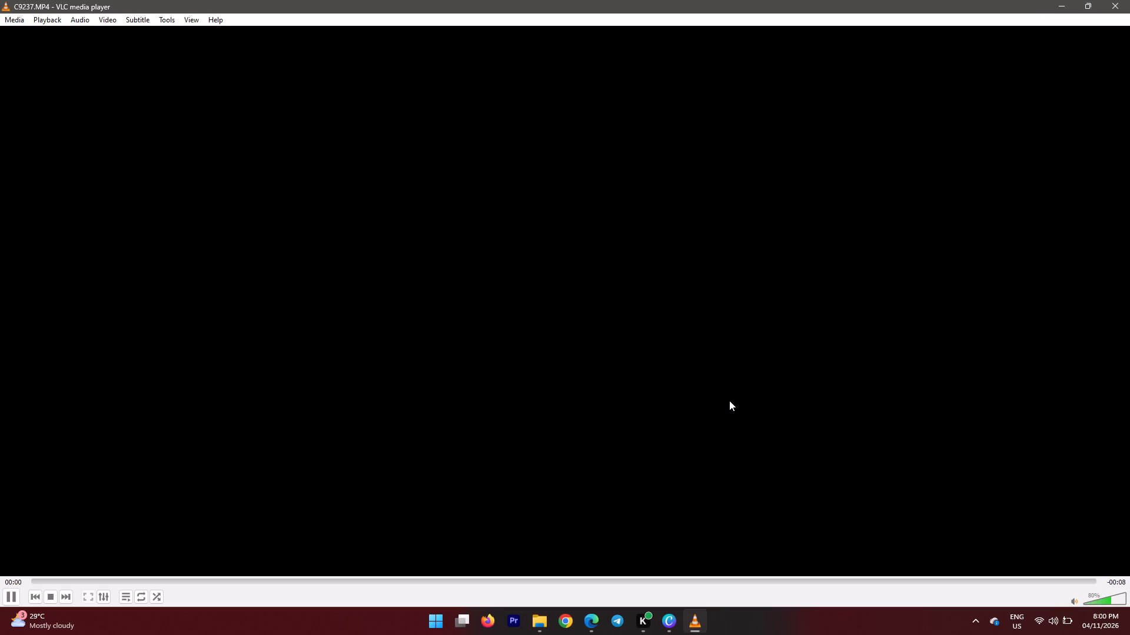
pyautogui.press('space')
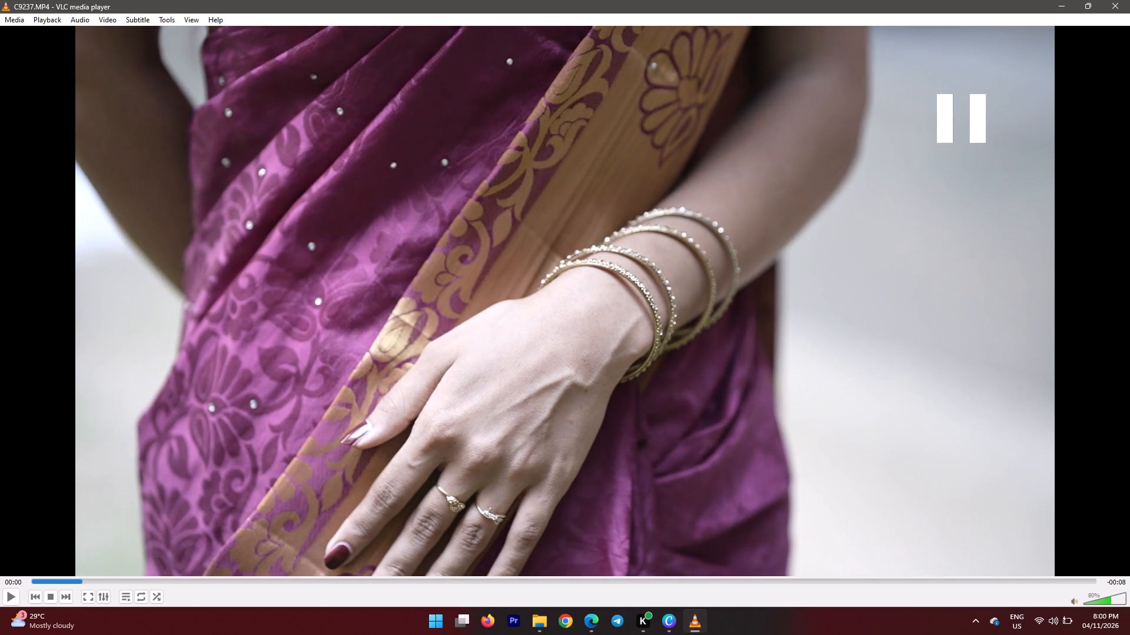
pyautogui.doubleClick(766, 450)
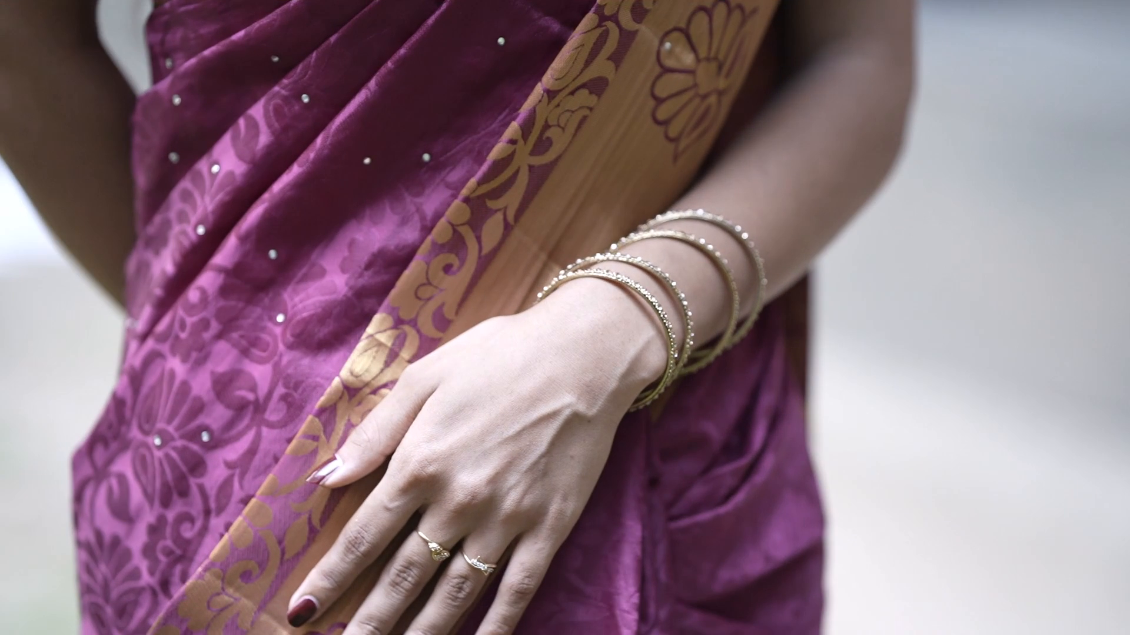
pyautogui.press('space')
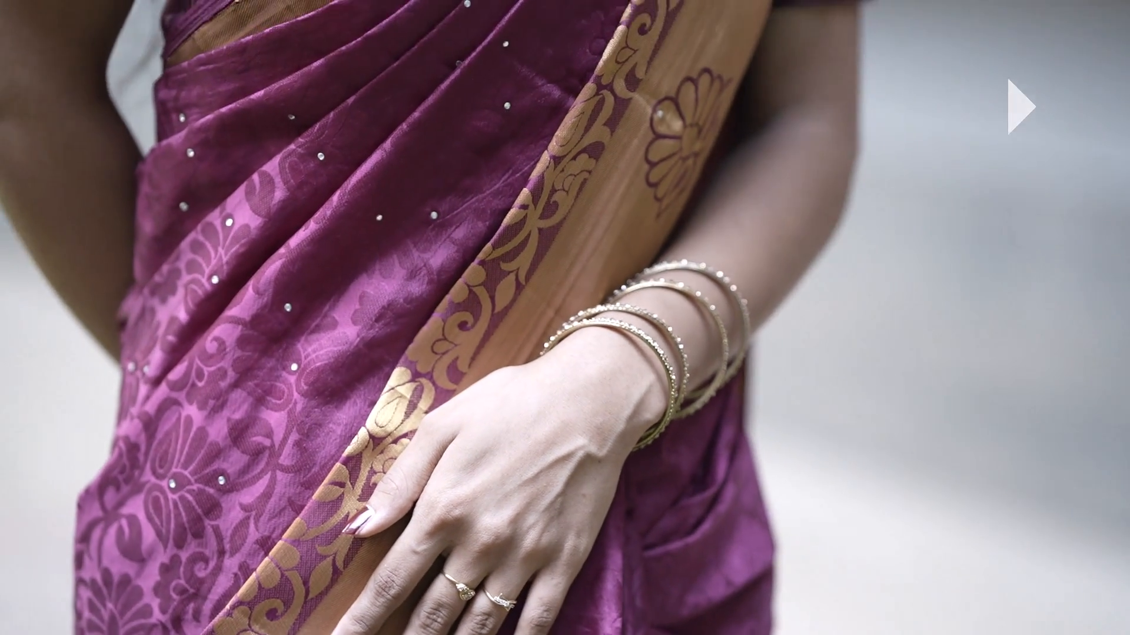
pyautogui.press('space')
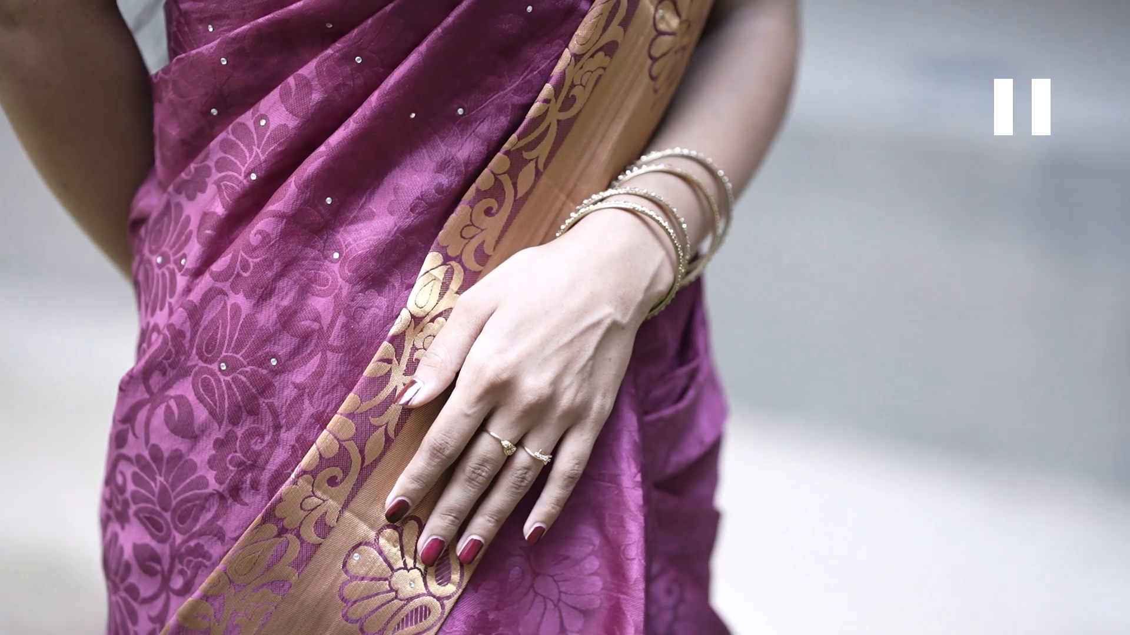
# Capture a rectangular screen snip of the paused frame around the hand, bangles and surrounding saree.
pyautogui.hotkey('ctrl', 'shift', 's')
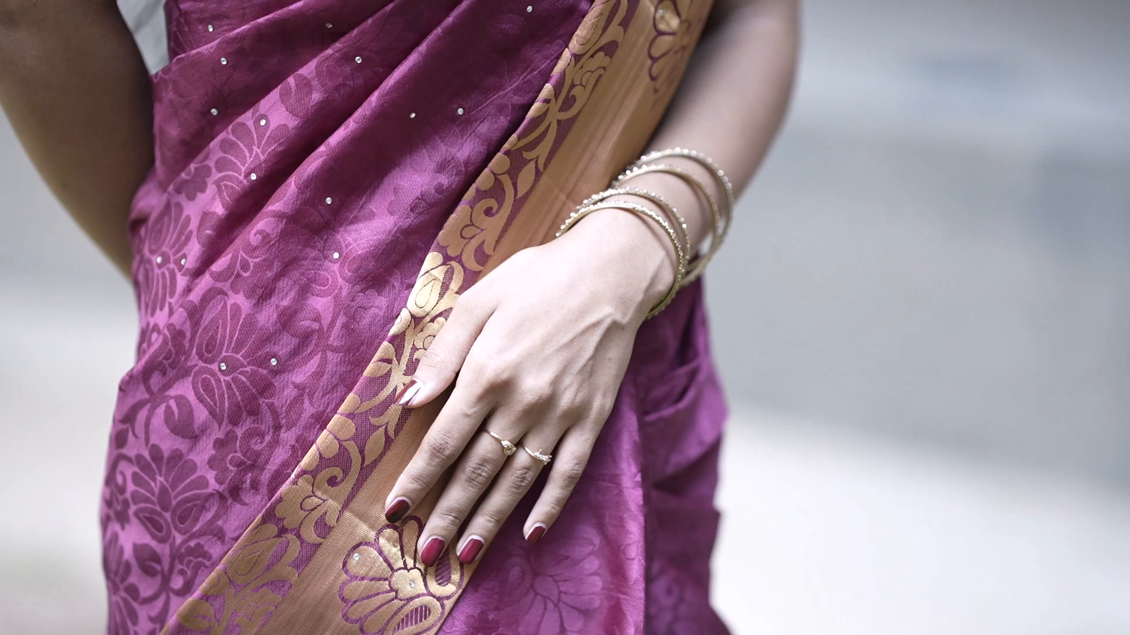
pyautogui.press('shift+super+s')
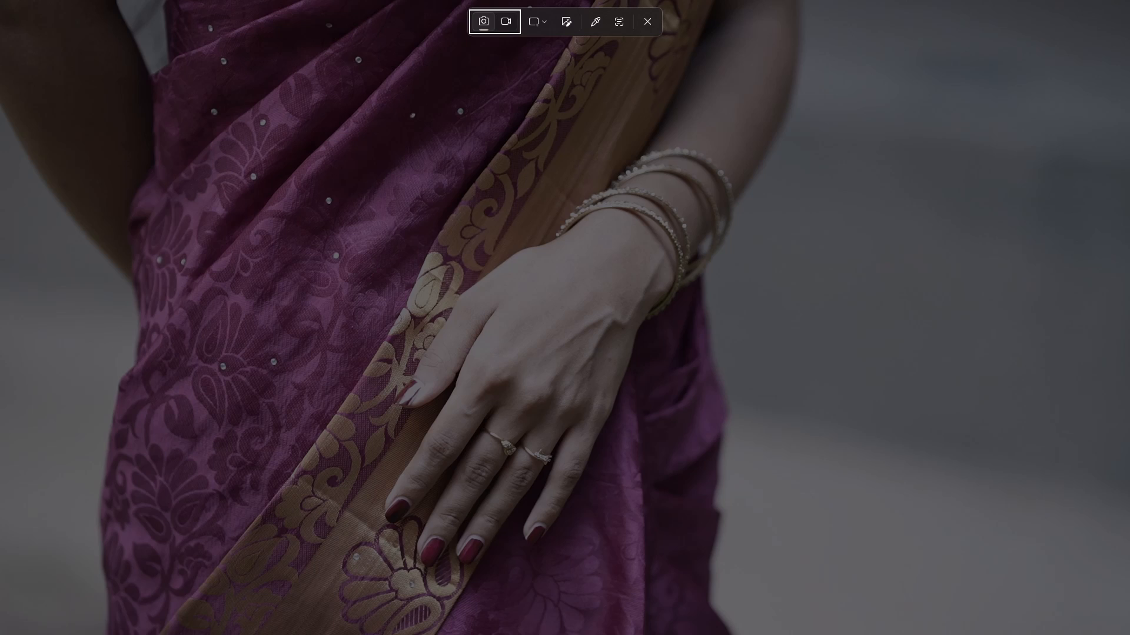
pyautogui.moveTo(145, 175); pyautogui.dragTo(923, 358)
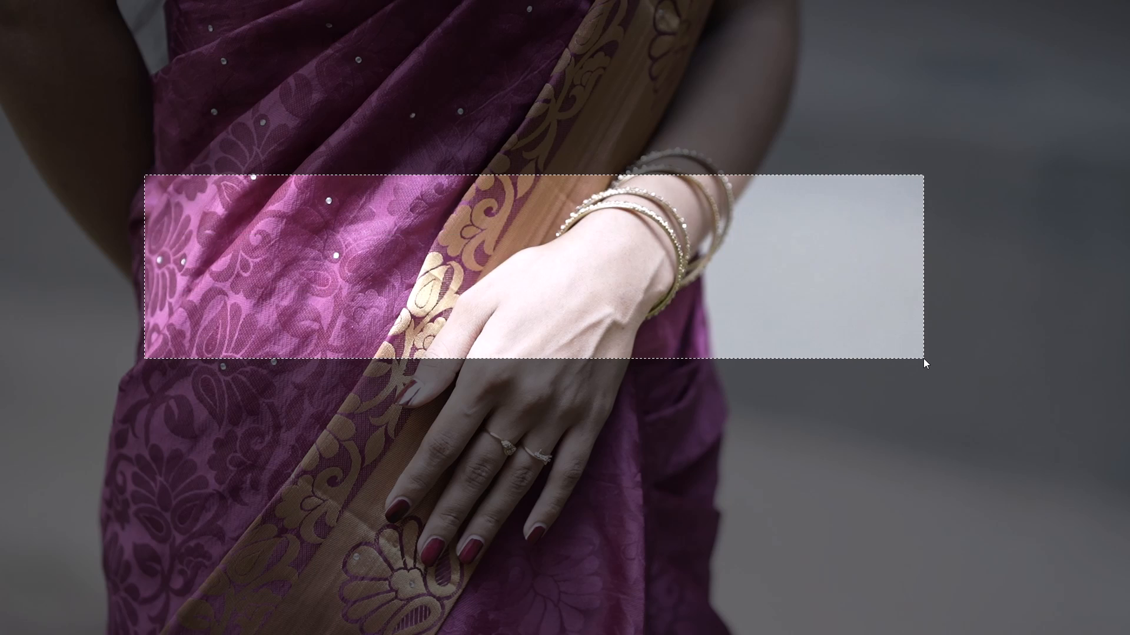
pyautogui.moveTo(923, 358); pyautogui.dragTo(925, 572)
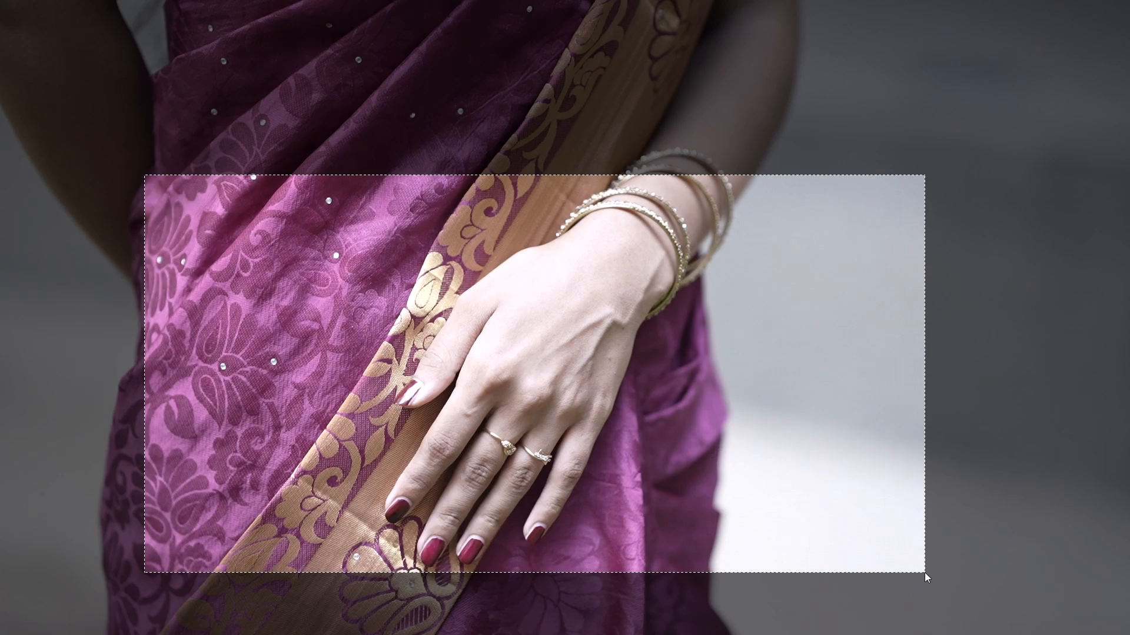
# Finish framing the screen snip around the bangled hand and purple saree with a narrower background margin, and exit full screen.
pyautogui.moveTo(925, 572); pyautogui.dragTo(855, 573)
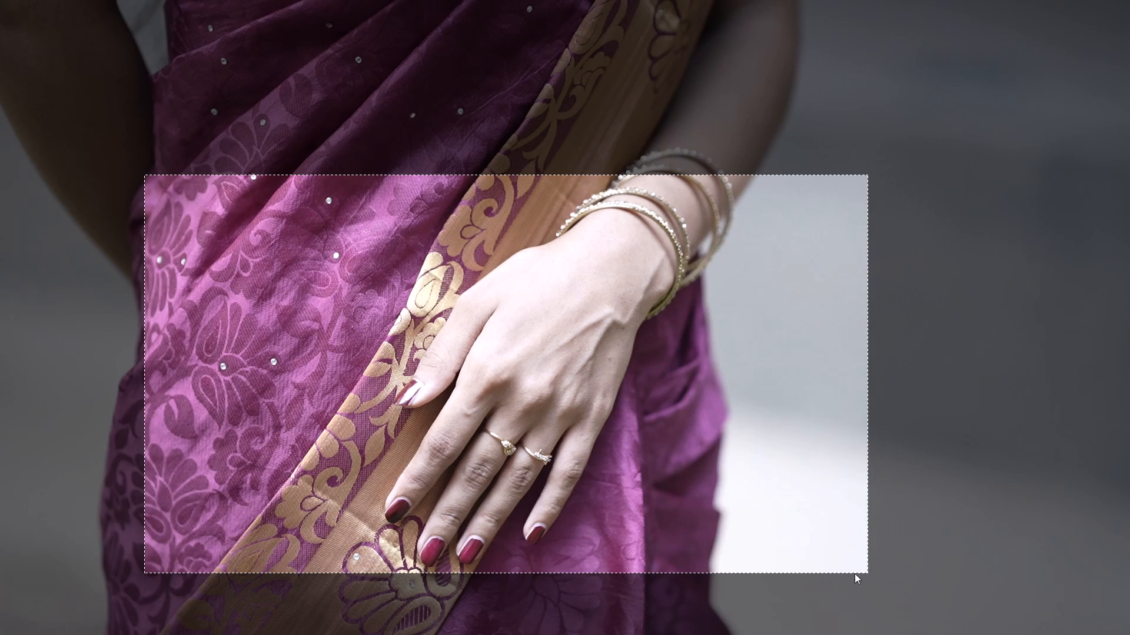
pyautogui.moveTo(855, 573); pyautogui.dragTo(876, 569)
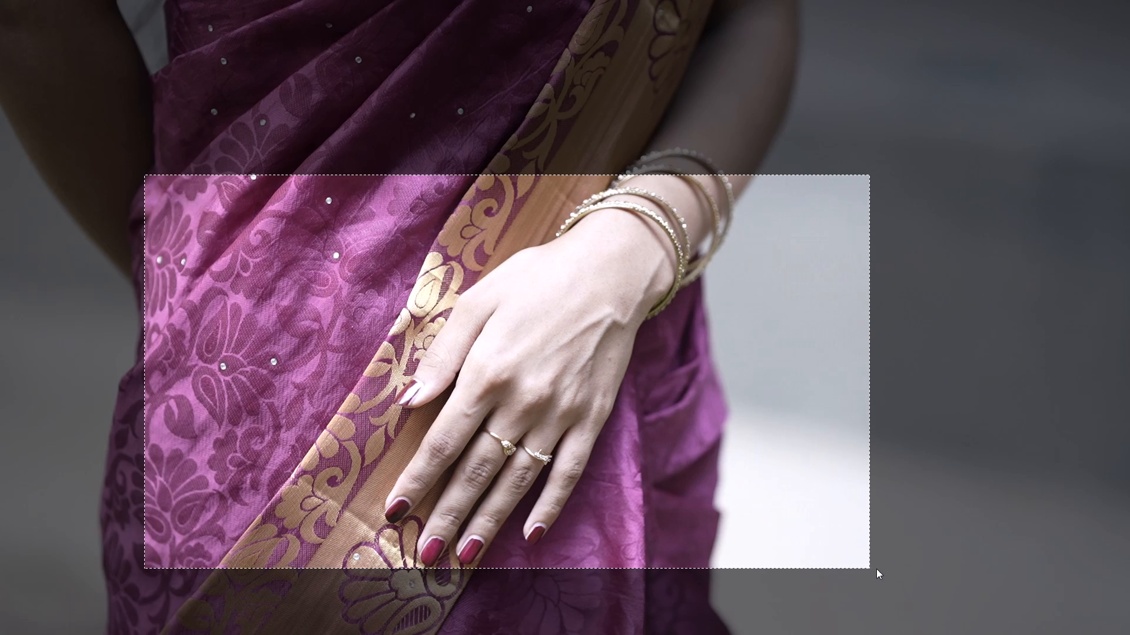
pyautogui.moveTo(876, 569); pyautogui.dragTo(878, 573)
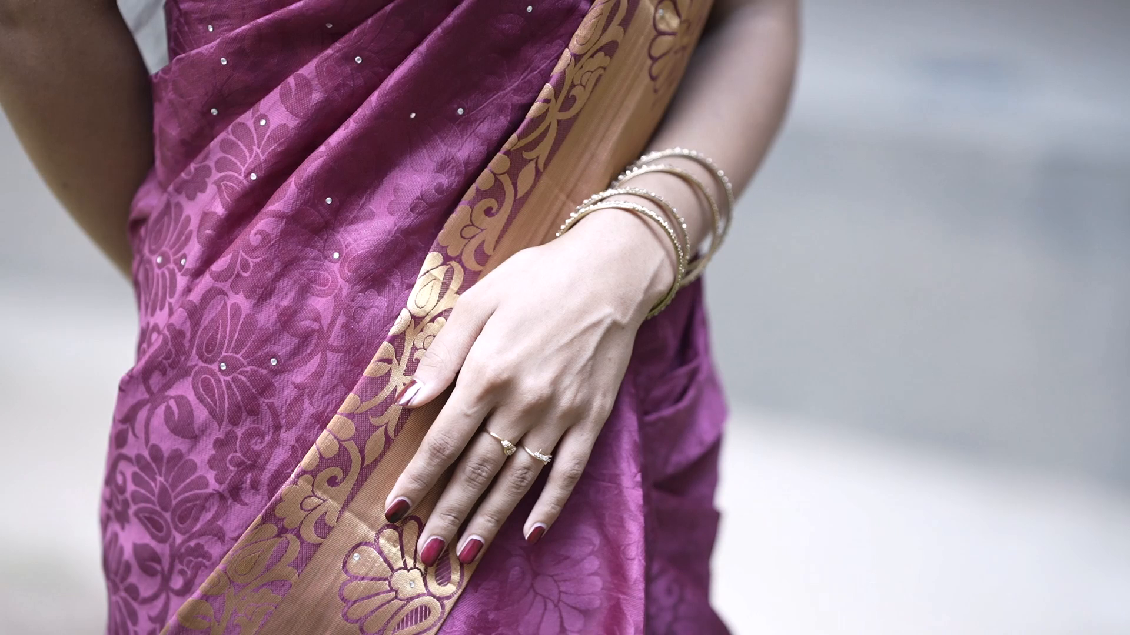
pyautogui.doubleClick(895, 173)
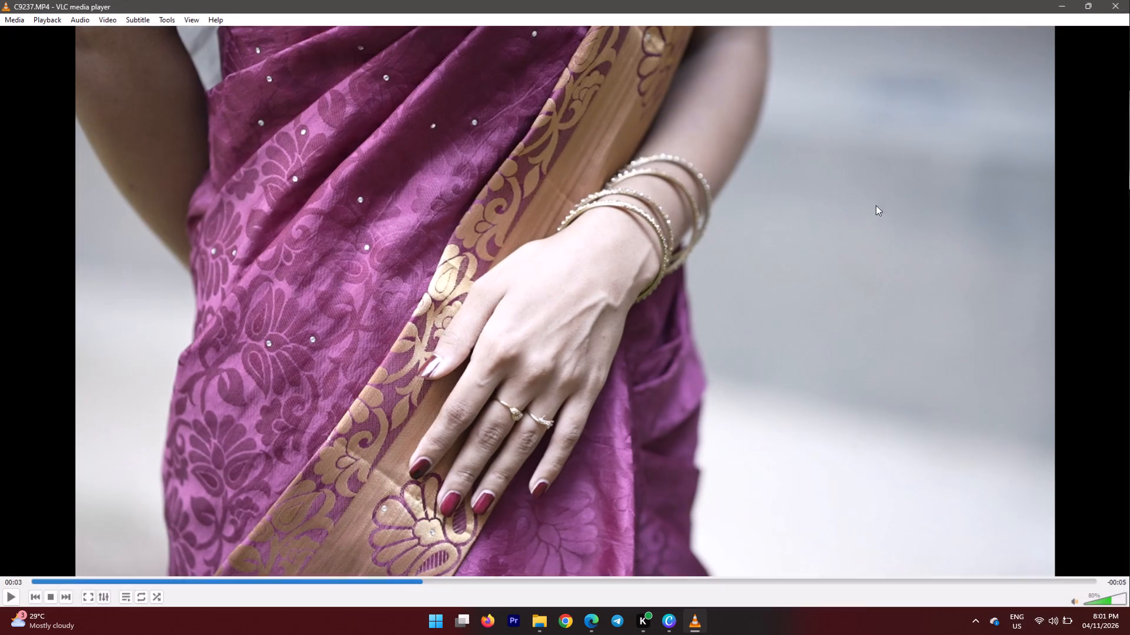
# Switch to Canva and upload the new bangled-hand screenshot ending in 200114.png from the Pictures > Screenshots folder.
pyautogui.click(659, 629)
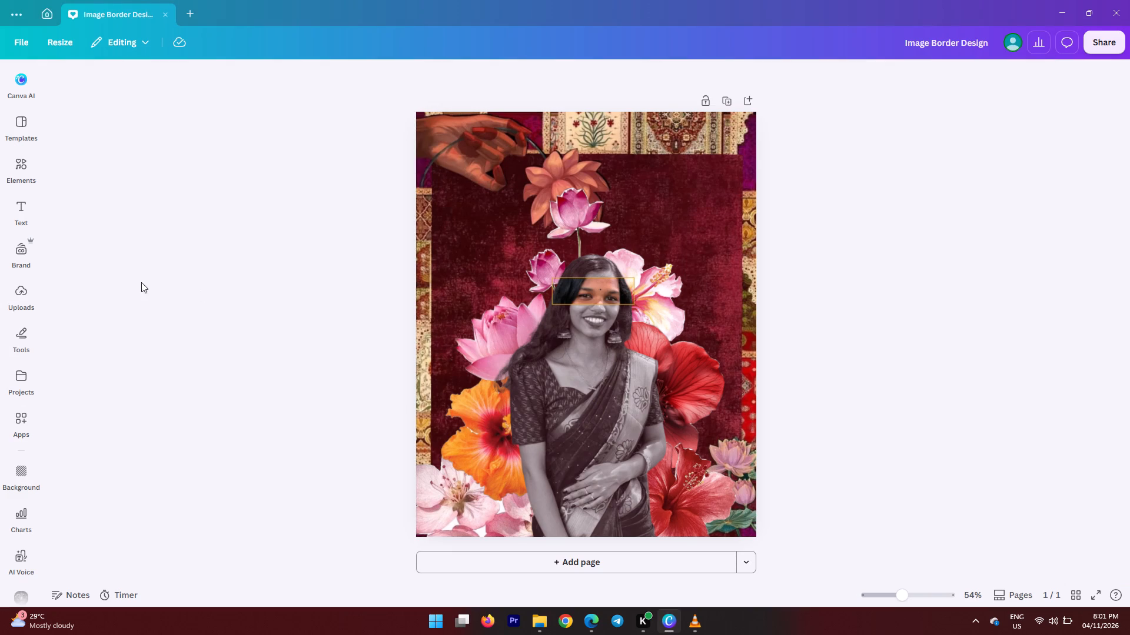
pyautogui.click(15, 309)
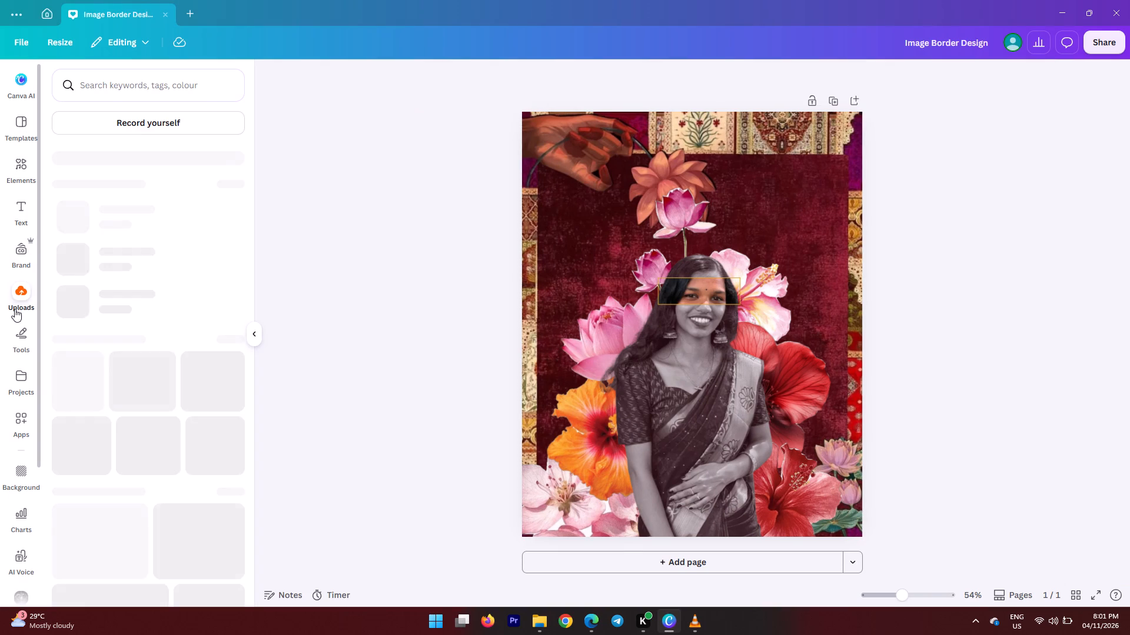
pyautogui.click(187, 116)
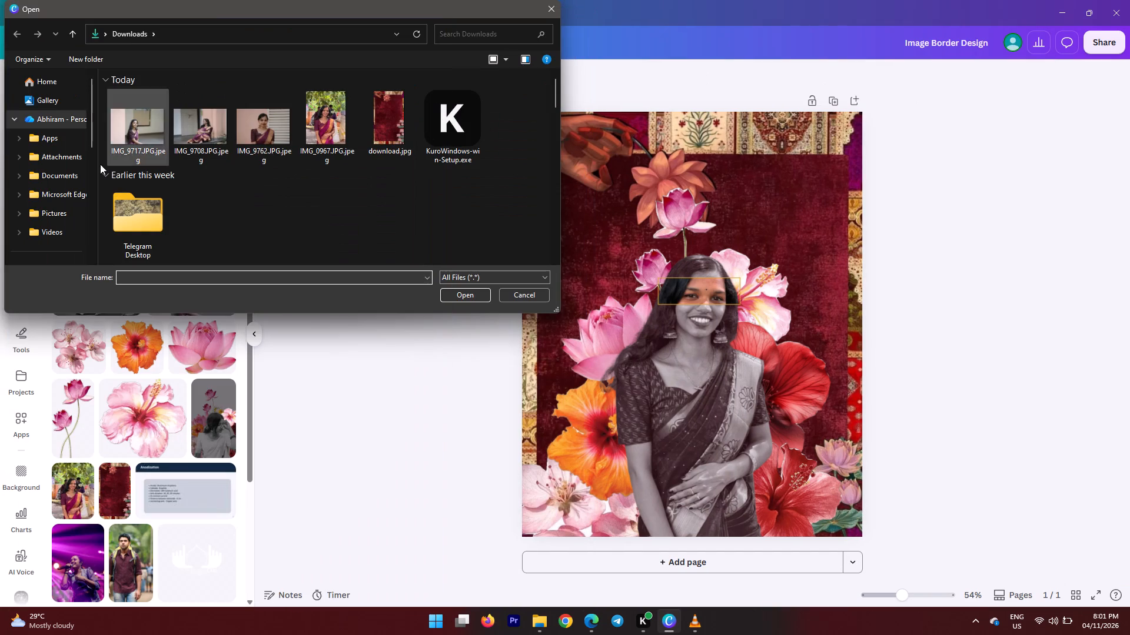
pyautogui.doubleClick(149, 238)
pyautogui.scroll(-1, 41, 203)
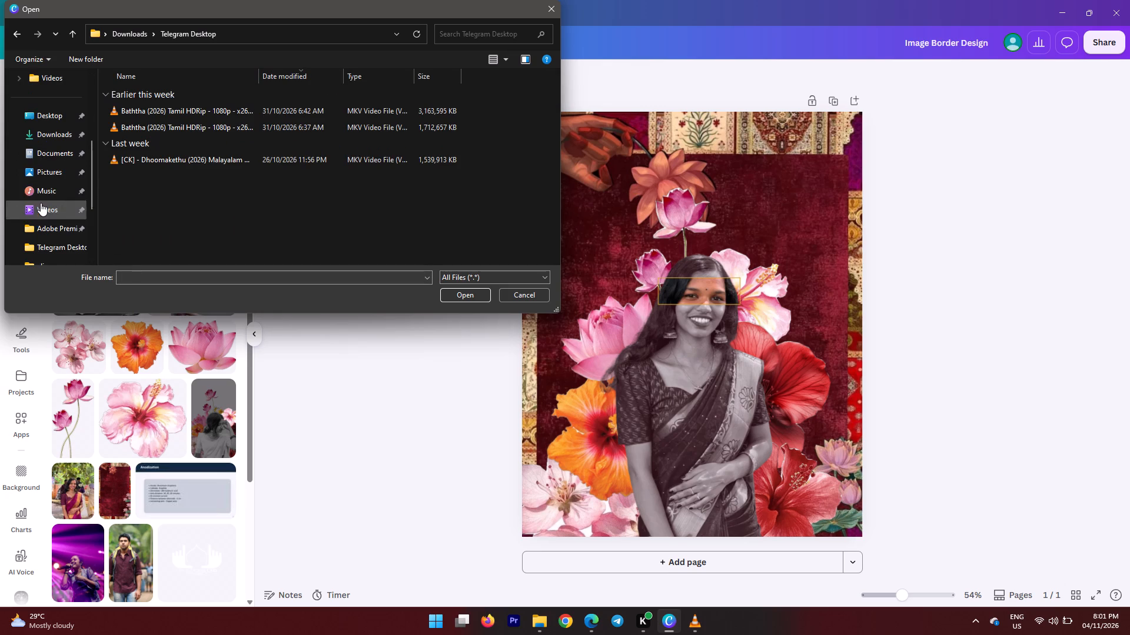
pyautogui.click(48, 196)
pyautogui.click(52, 168)
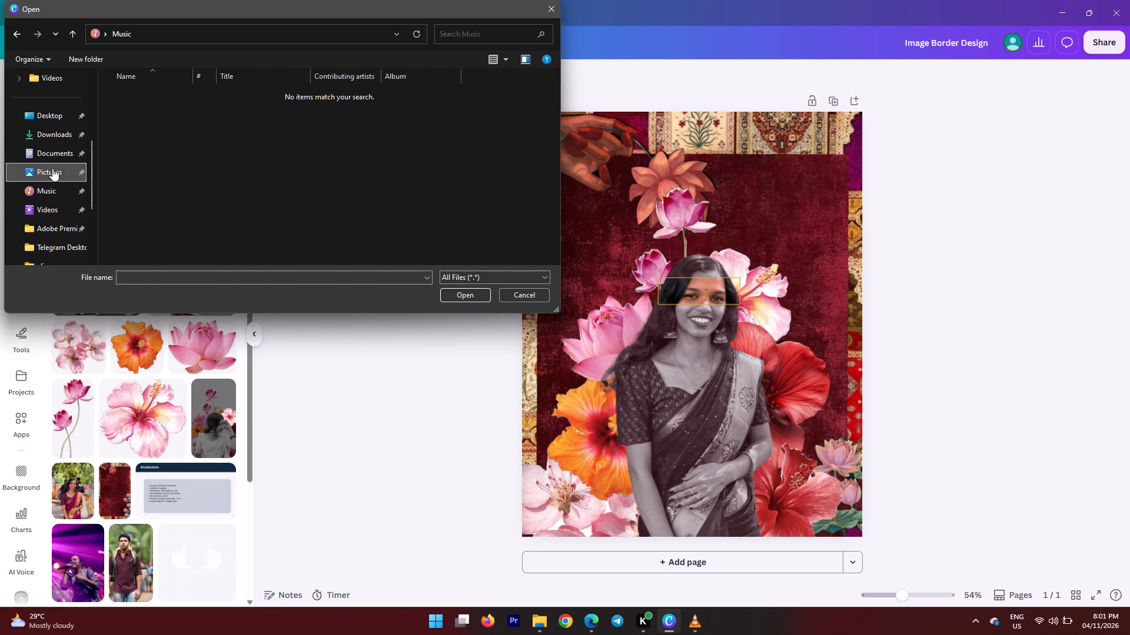
pyautogui.click(346, 117)
pyautogui.doubleClick(346, 117)
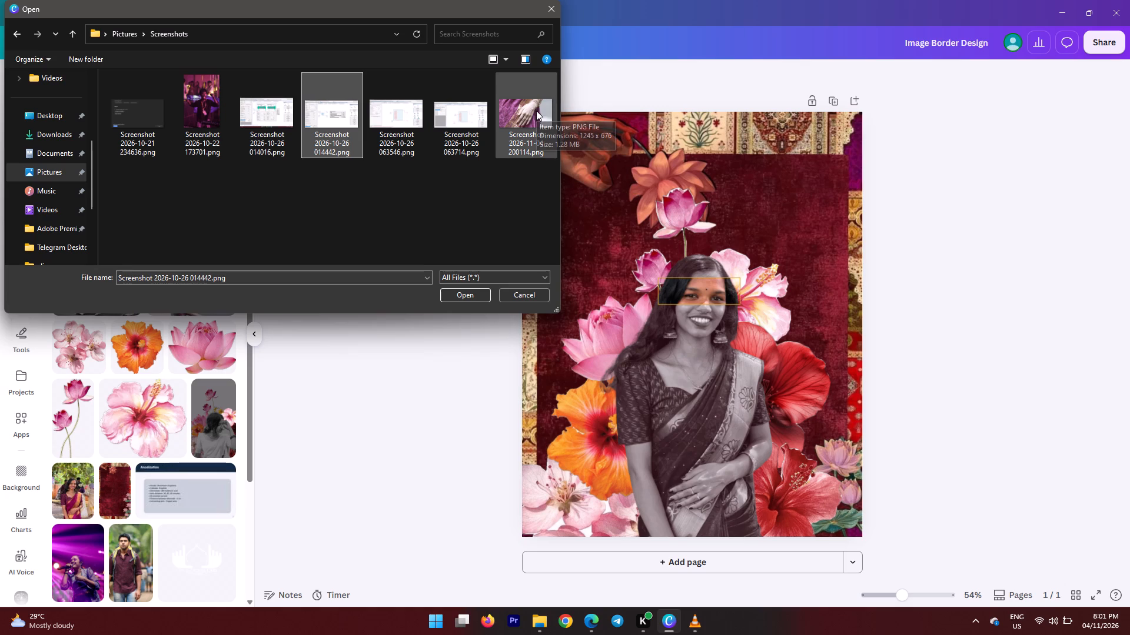
pyautogui.doubleClick(517, 111)
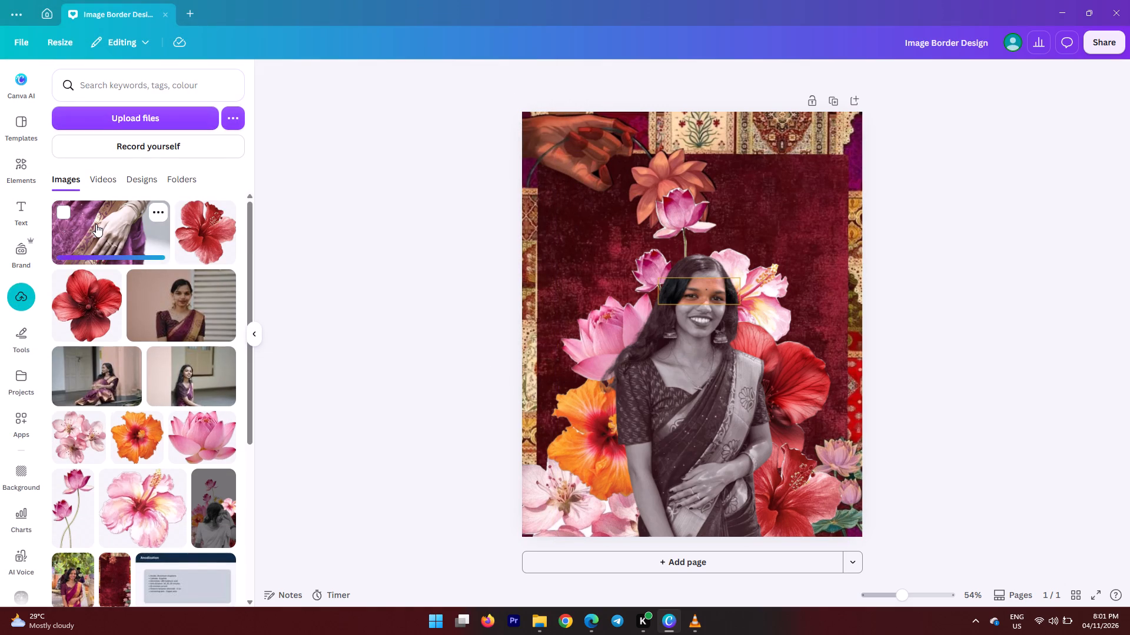
# Add the uploaded bangled-hand image to the poster, shrink it to a small inset, and place it over the woman's lower saree near her hands.
pyautogui.click(96, 224)
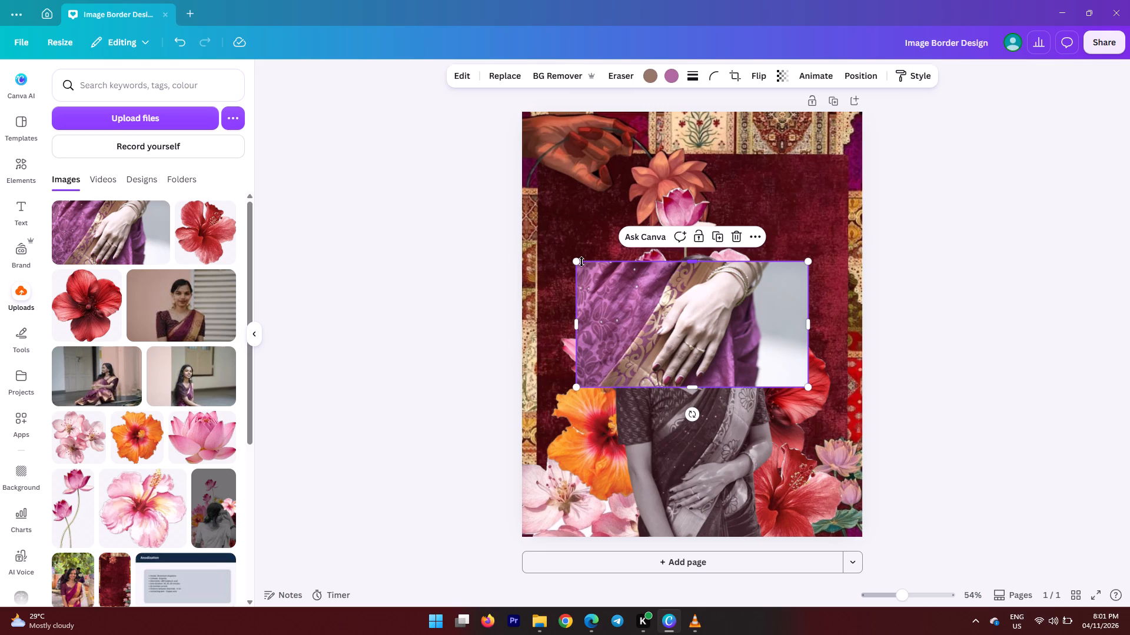
pyautogui.moveTo(573, 262); pyautogui.dragTo(696, 369)
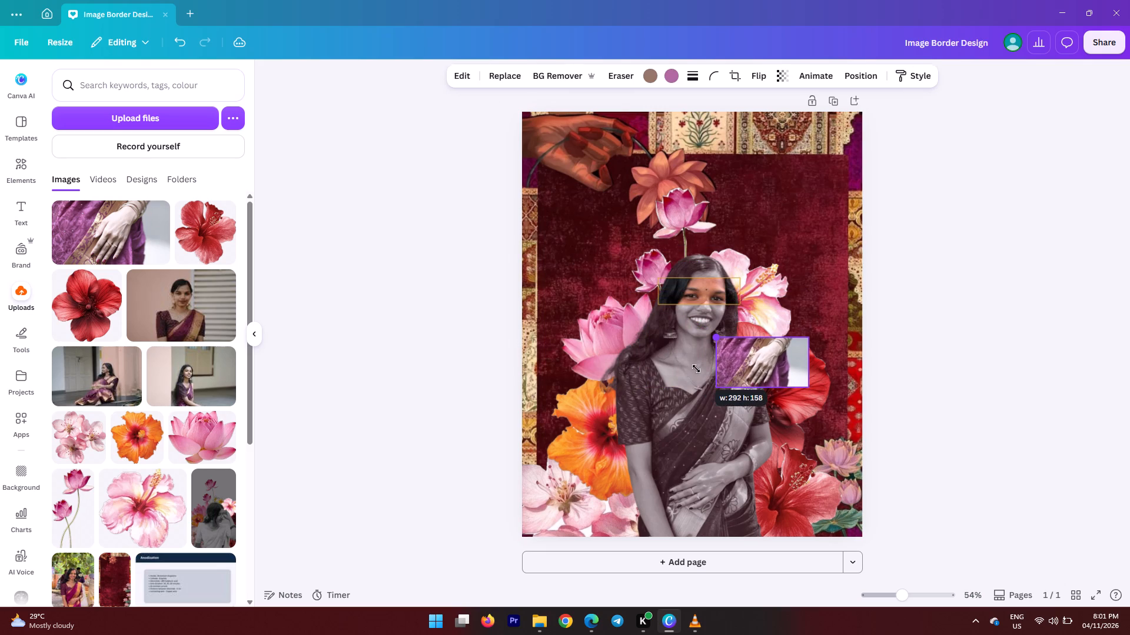
pyautogui.moveTo(696, 369); pyautogui.dragTo(703, 378)
pyautogui.moveTo(773, 360); pyautogui.dragTo(740, 467)
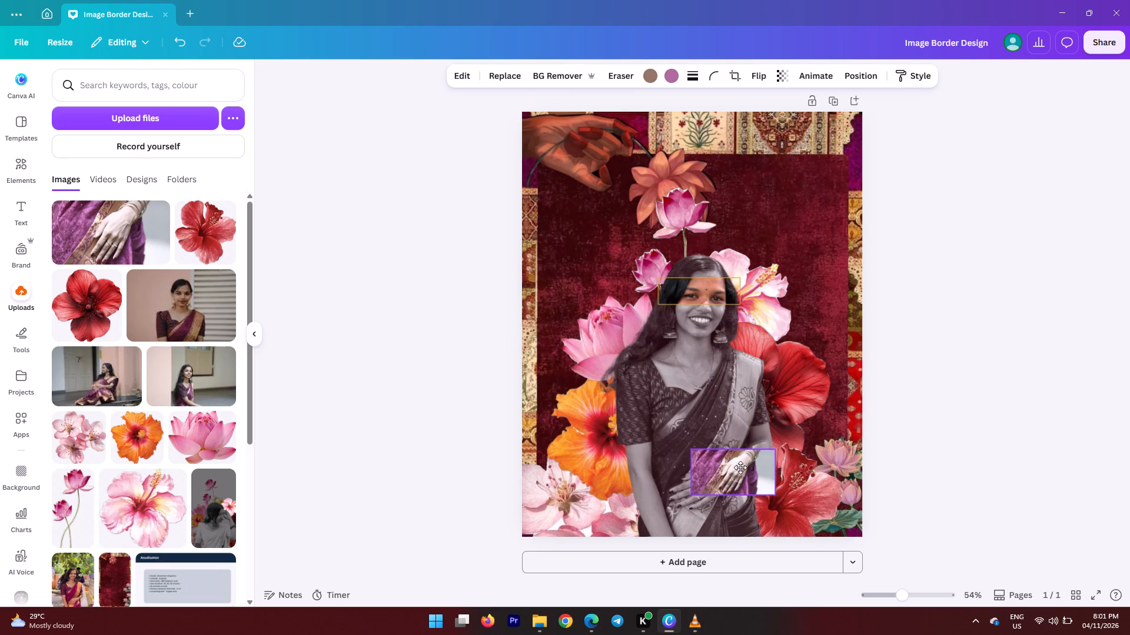
pyautogui.moveTo(740, 467); pyautogui.dragTo(719, 481)
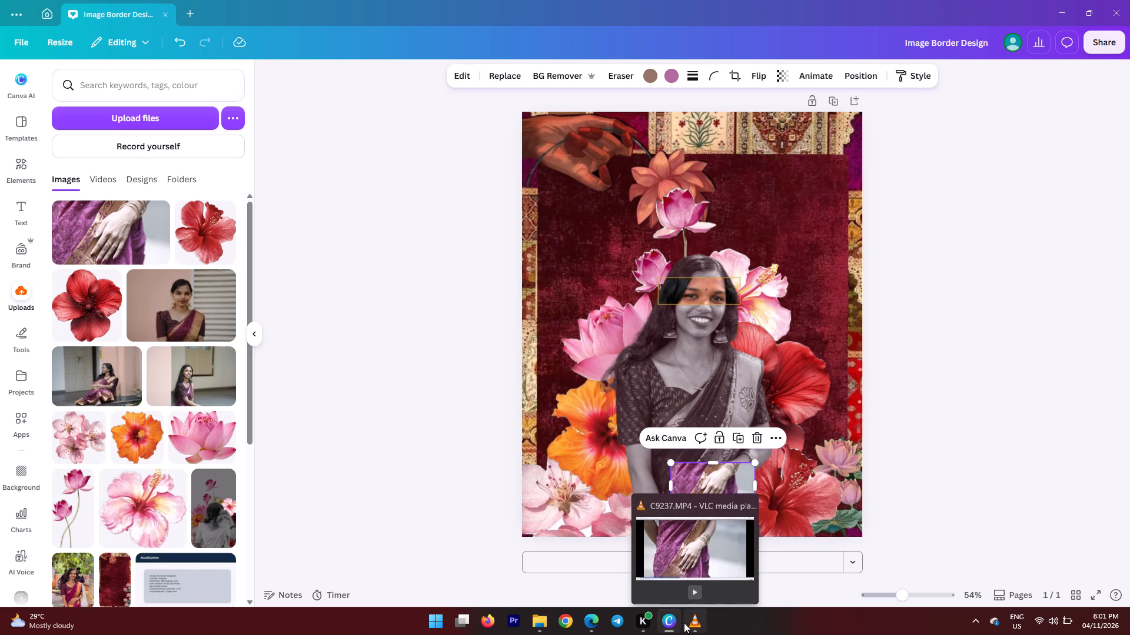
# Examine the small photo insets on the Pinterest elegant creative poster in Edge, check the paused C9237.MP4 frame in VLC, and return to Canva.
pyautogui.click(587, 623)
pyautogui.scroll(13, 404, 466)
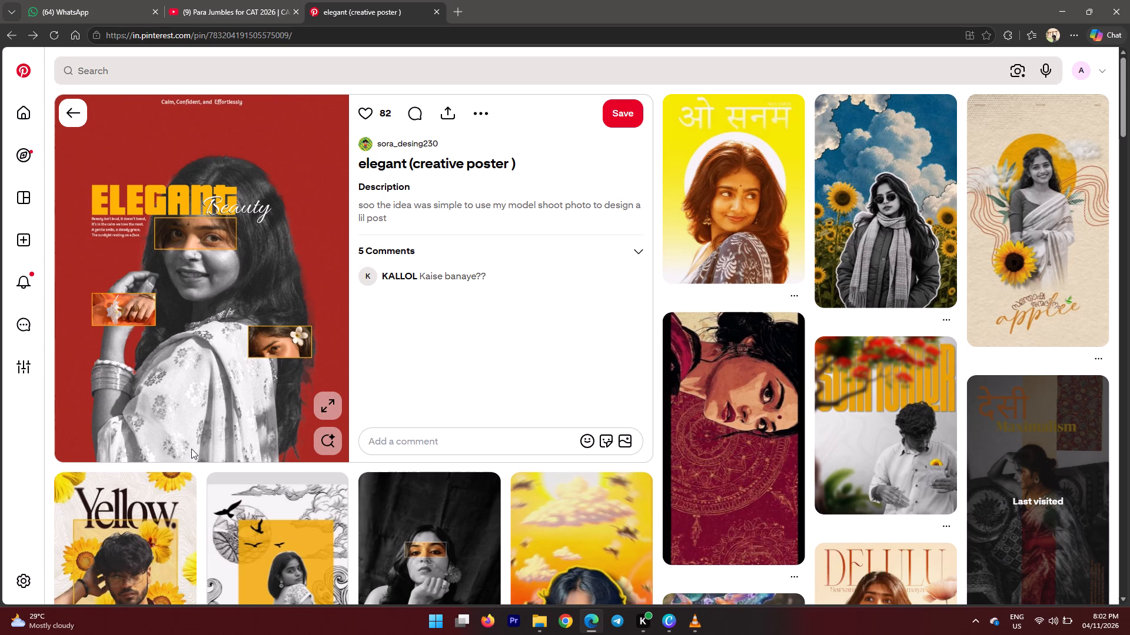
pyautogui.scroll(-1, 340, 584)
pyautogui.scroll(2, 413, 519)
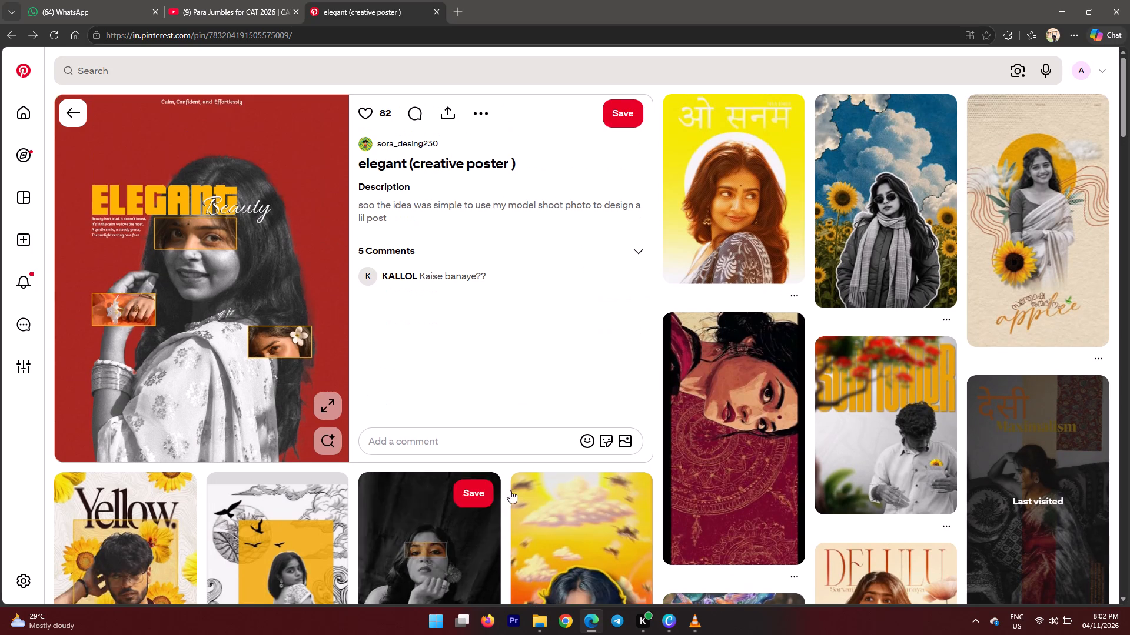
pyautogui.click(693, 634)
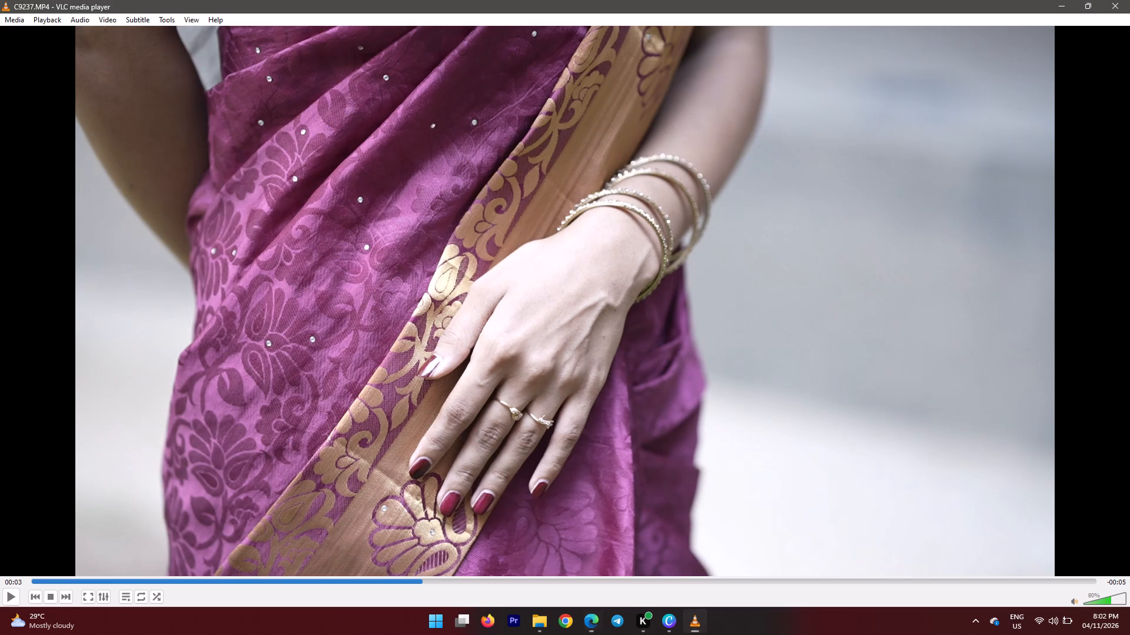
pyautogui.click(693, 634)
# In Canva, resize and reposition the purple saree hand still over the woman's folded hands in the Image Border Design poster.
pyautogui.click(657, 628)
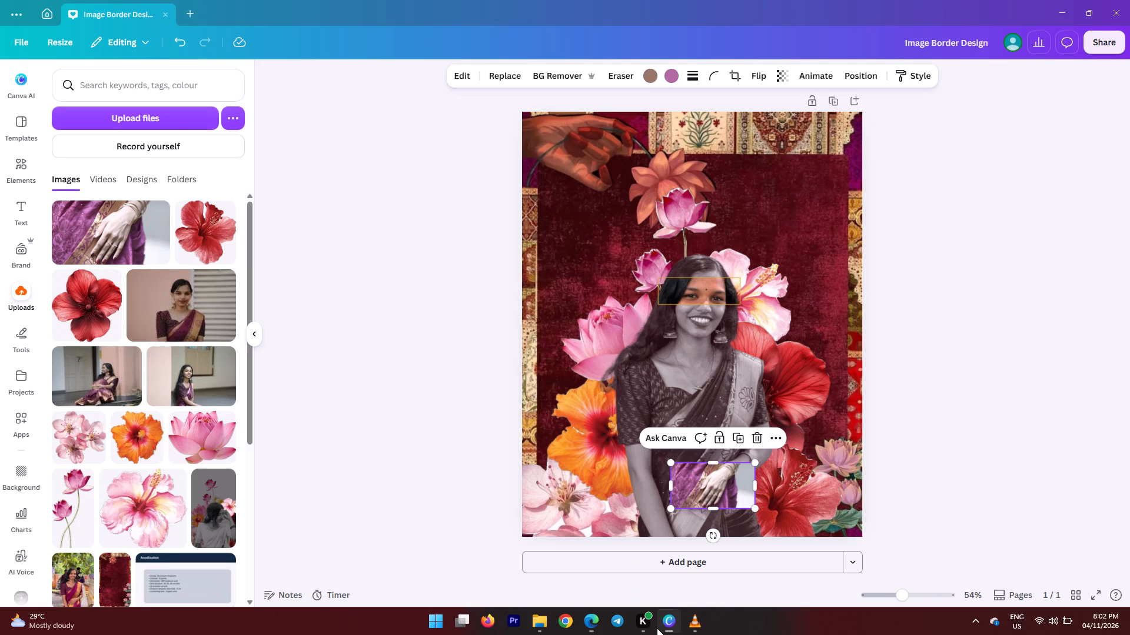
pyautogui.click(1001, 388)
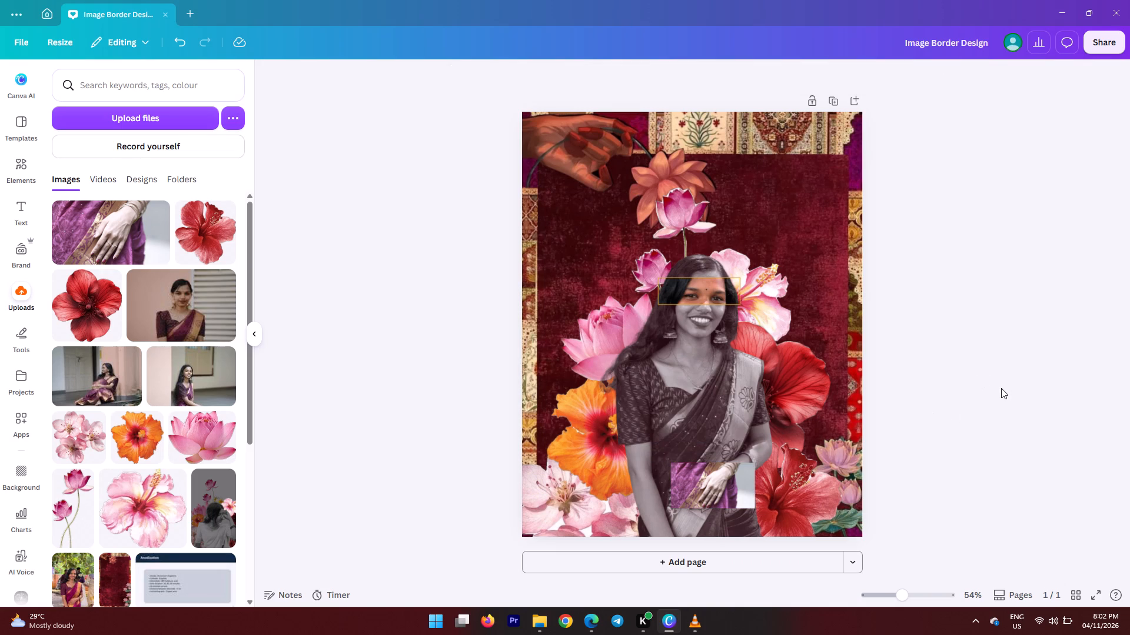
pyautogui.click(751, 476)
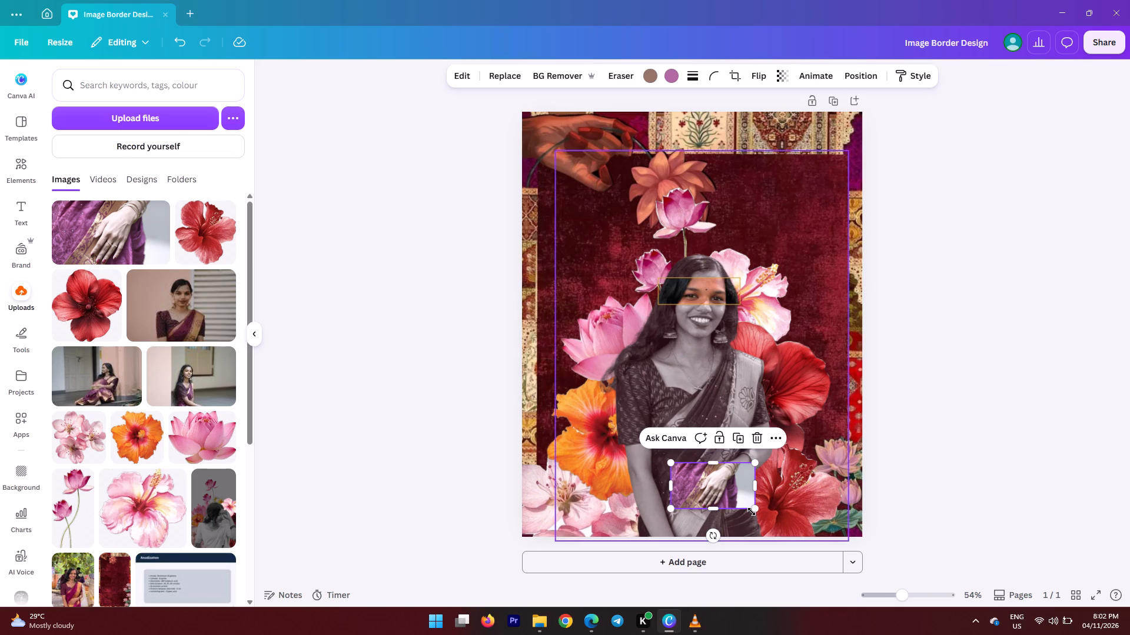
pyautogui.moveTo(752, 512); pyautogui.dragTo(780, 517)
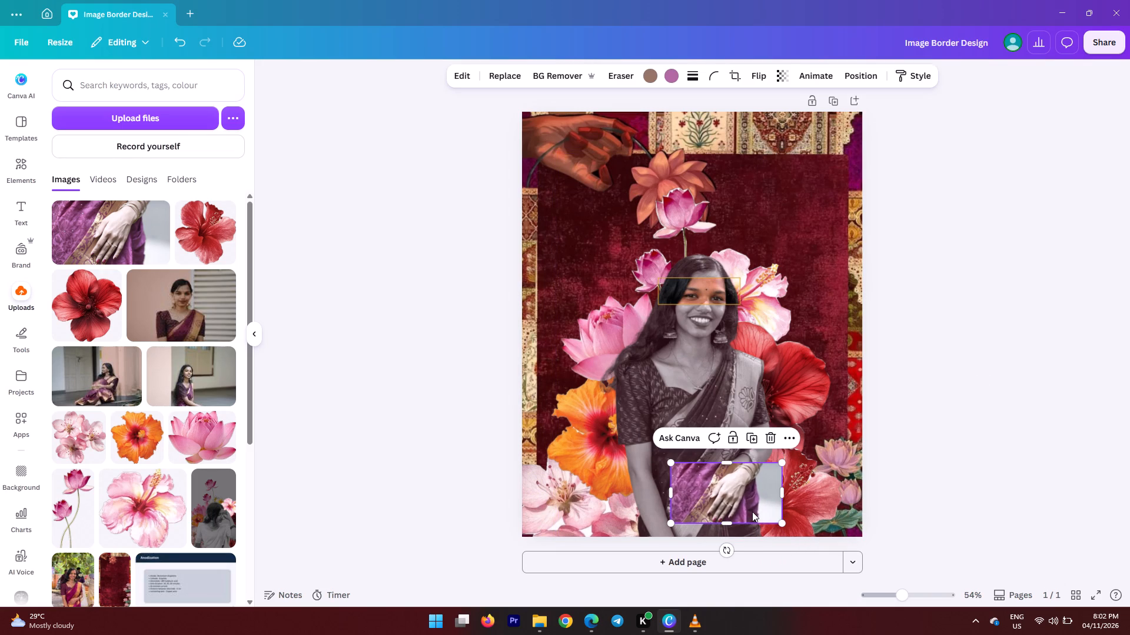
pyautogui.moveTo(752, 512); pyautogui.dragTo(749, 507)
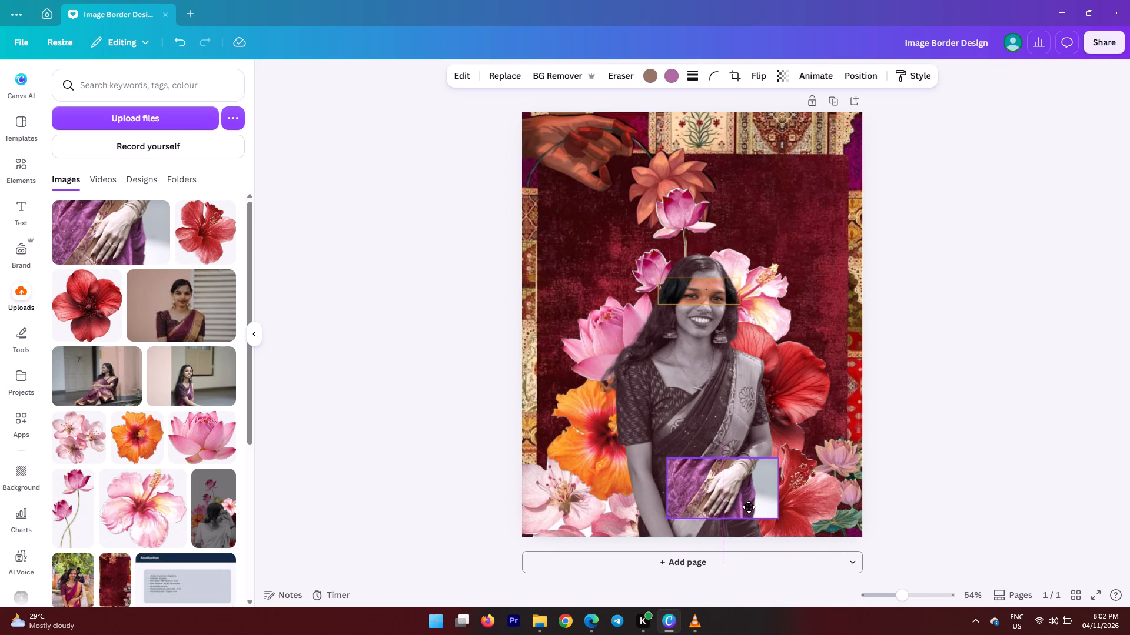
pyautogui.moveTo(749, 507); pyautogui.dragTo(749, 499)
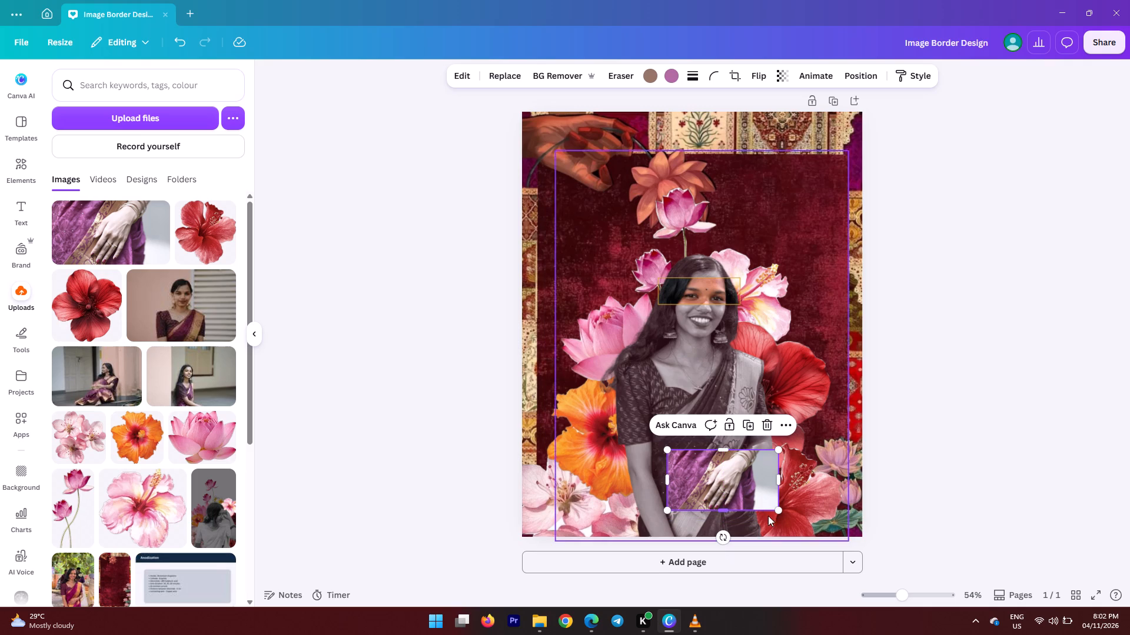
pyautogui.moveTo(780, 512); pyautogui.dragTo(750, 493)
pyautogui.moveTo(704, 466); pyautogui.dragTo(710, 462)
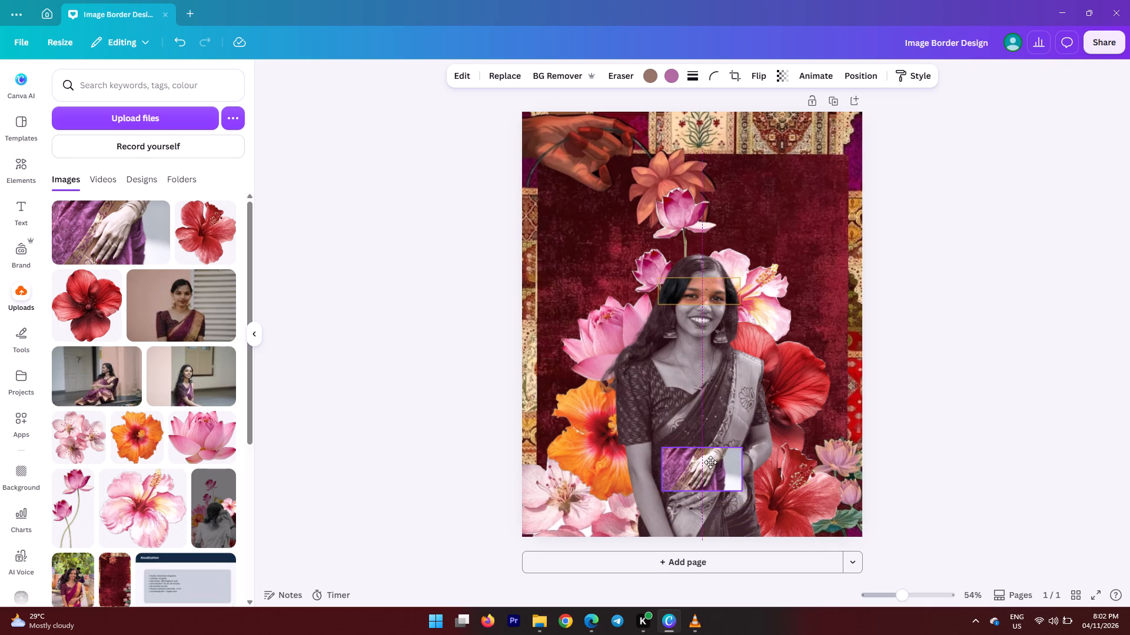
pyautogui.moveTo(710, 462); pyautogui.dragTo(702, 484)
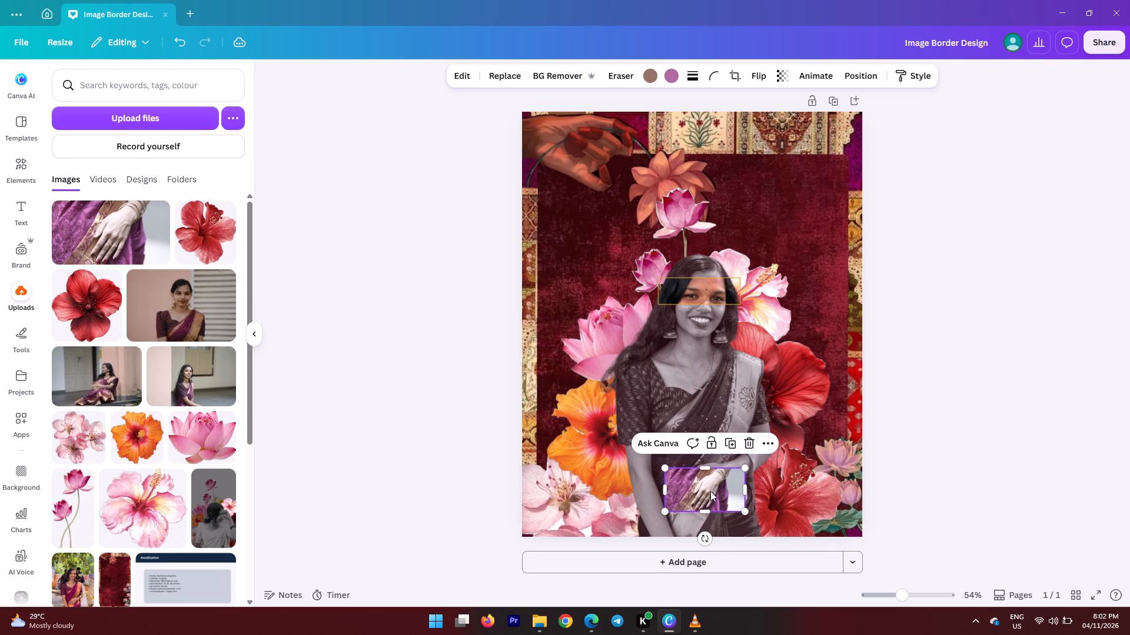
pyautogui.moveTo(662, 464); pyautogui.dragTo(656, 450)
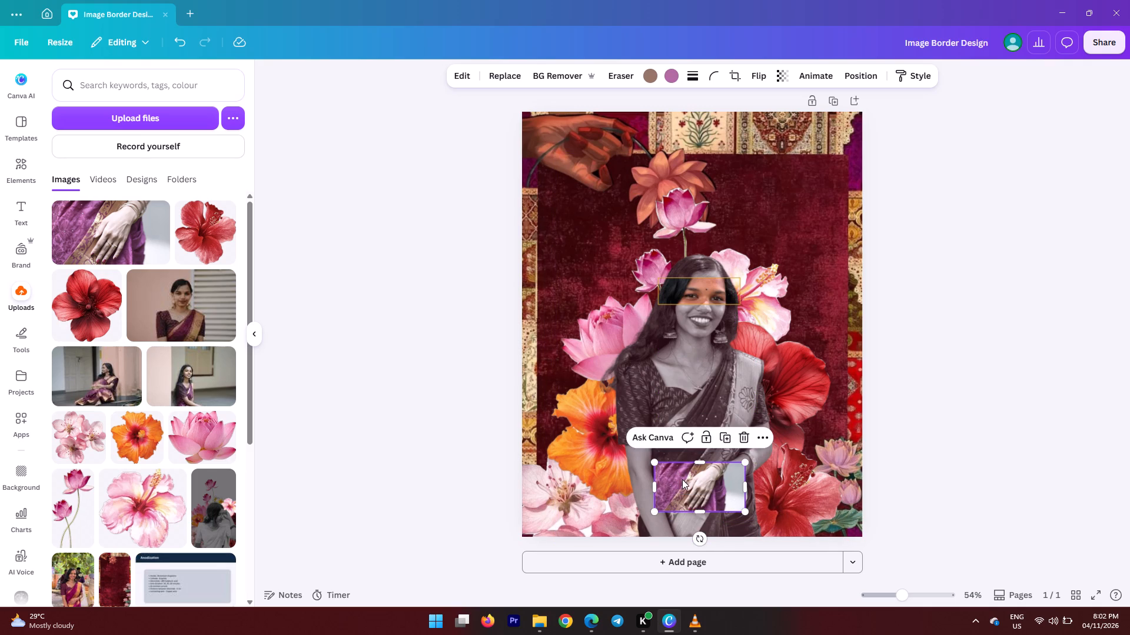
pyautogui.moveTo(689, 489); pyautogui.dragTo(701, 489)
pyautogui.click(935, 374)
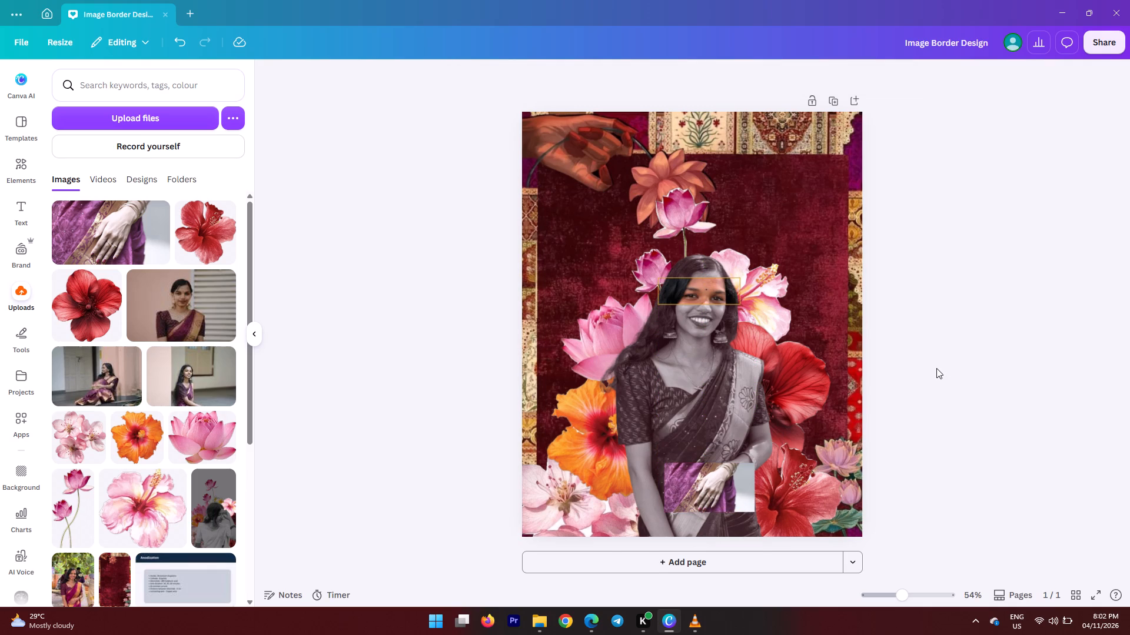
# Play C9247.MP4 from the clips folder full screen and pause it where the bangled hand holds the pink flower.
pyautogui.click(536, 616)
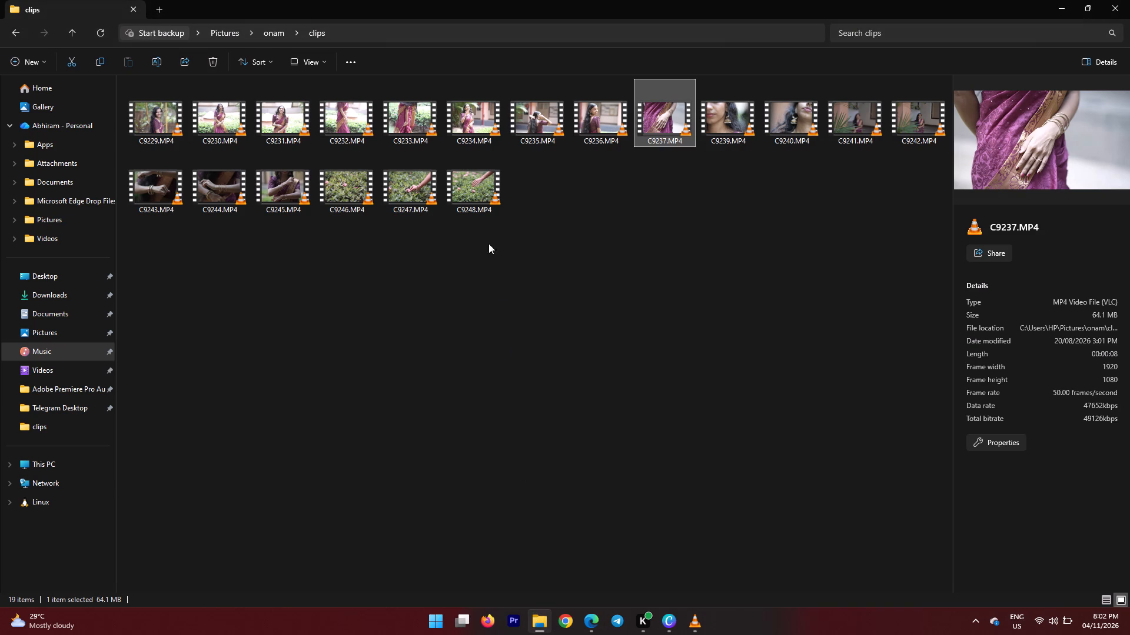
pyautogui.doubleClick(412, 190)
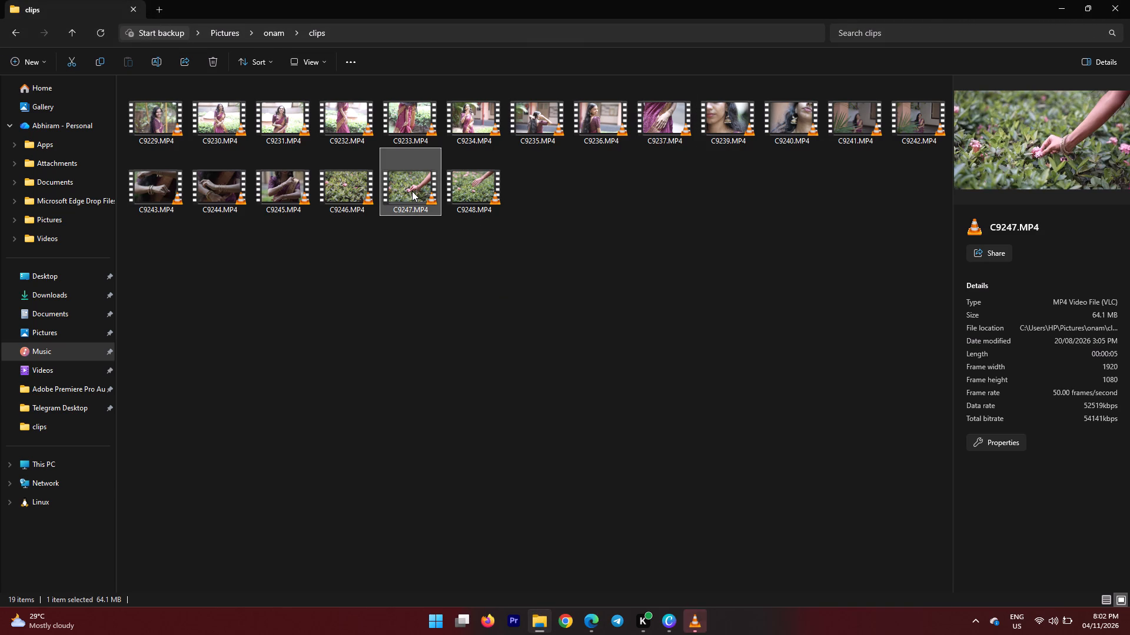
pyautogui.click(710, 623)
pyautogui.click(696, 621)
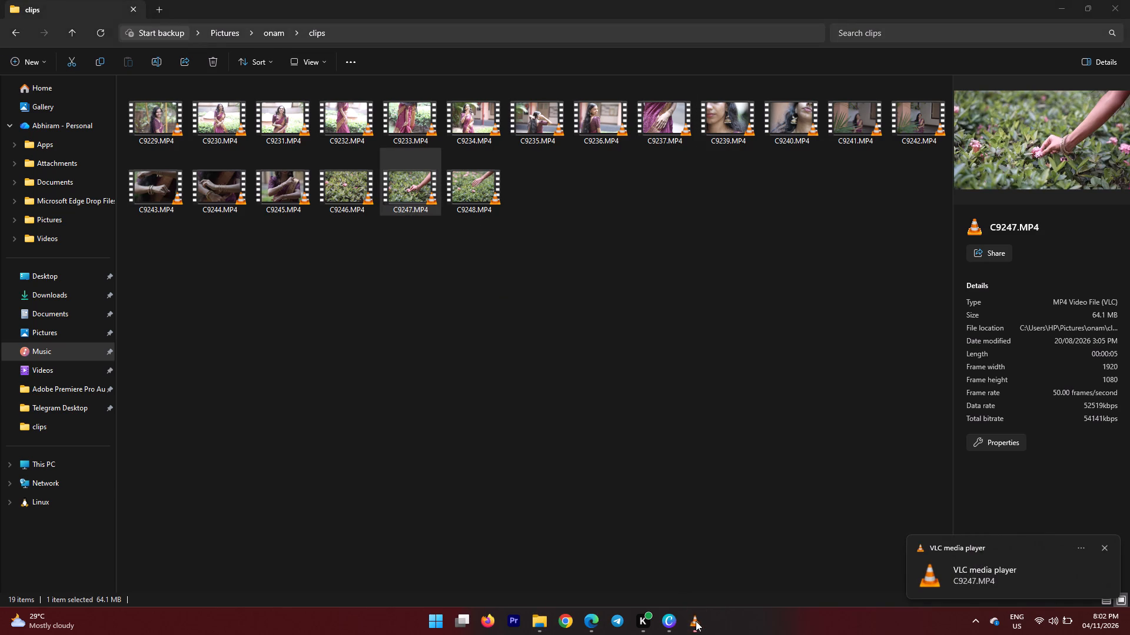
pyautogui.click(567, 407)
pyautogui.press('space')
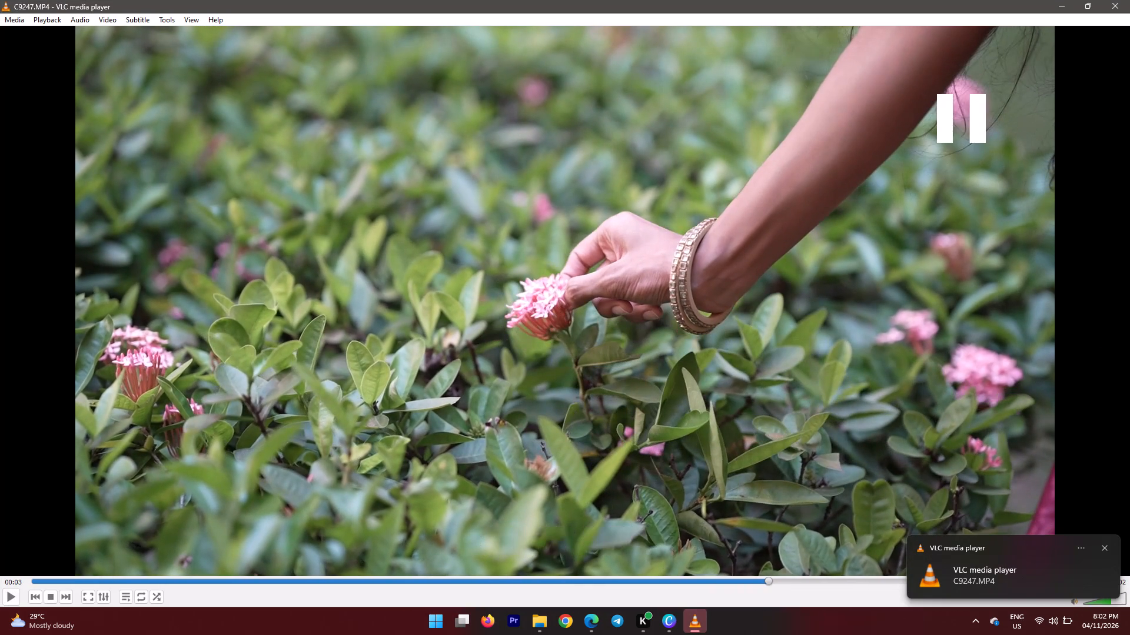
pyautogui.doubleClick(567, 407)
pyautogui.moveTo(463, 609); pyautogui.dragTo(338, 632)
pyautogui.press('space')
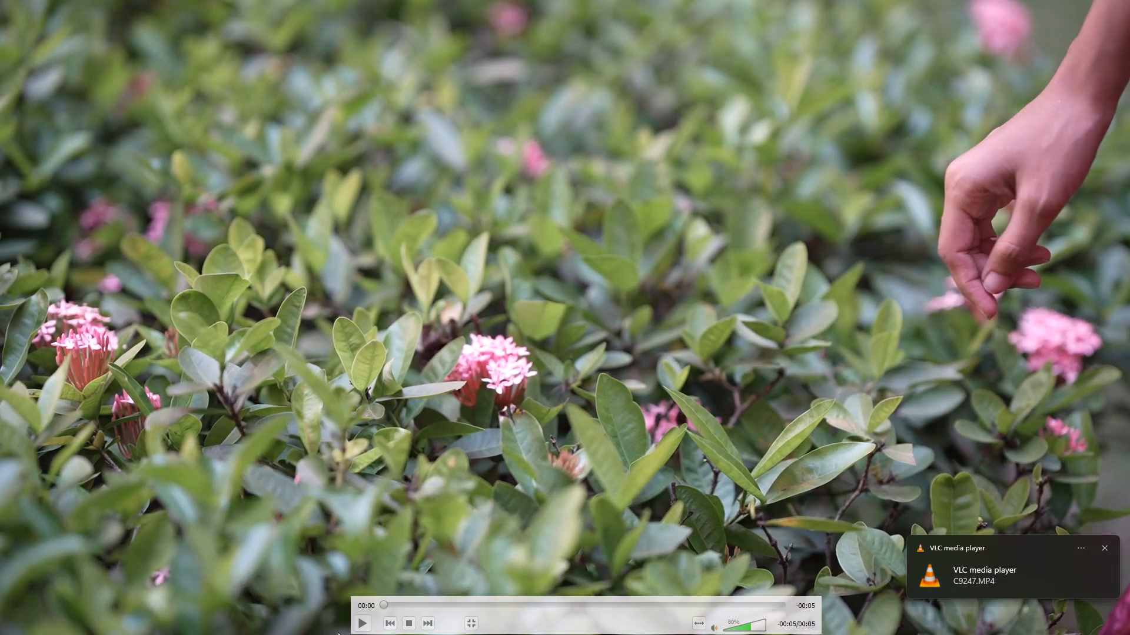
pyautogui.press('space')
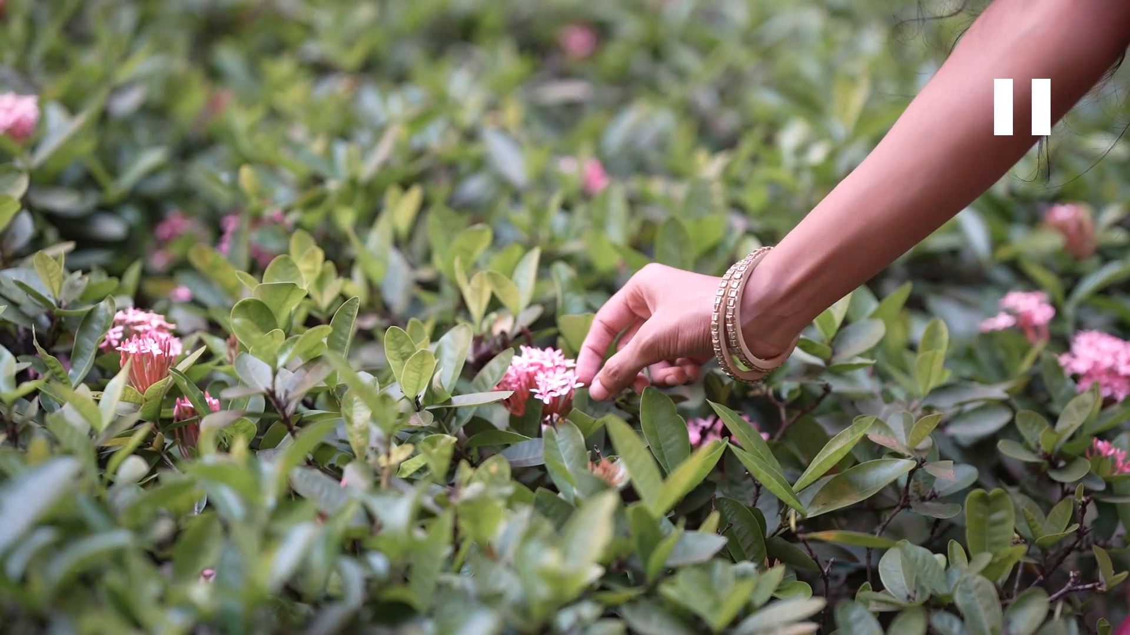
pyautogui.press('space')
pyautogui.press('space')
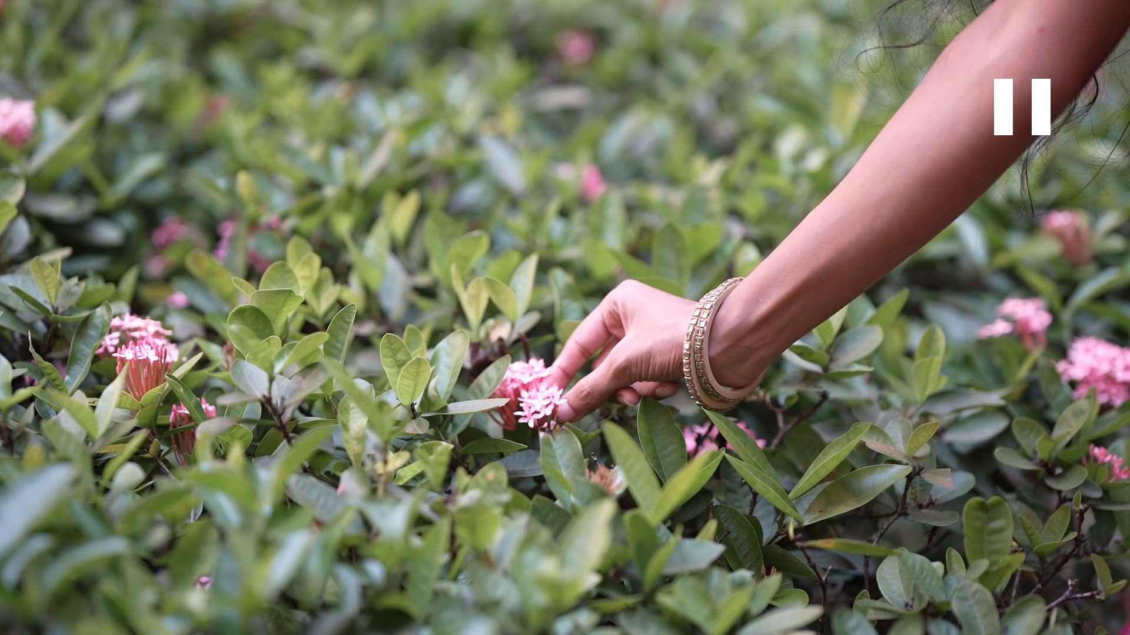
# Capture a rectangular screen snip around the bangled hand and pink flower, and close the video player.
pyautogui.press('shift+super+s')
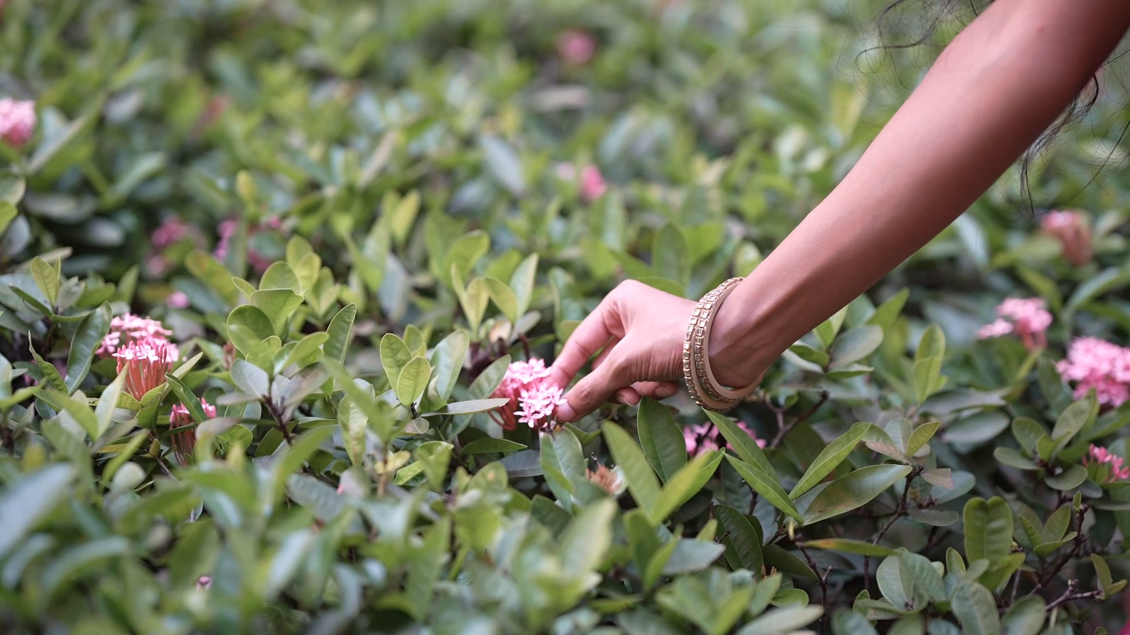
pyautogui.moveTo(412, 187); pyautogui.dragTo(752, 418)
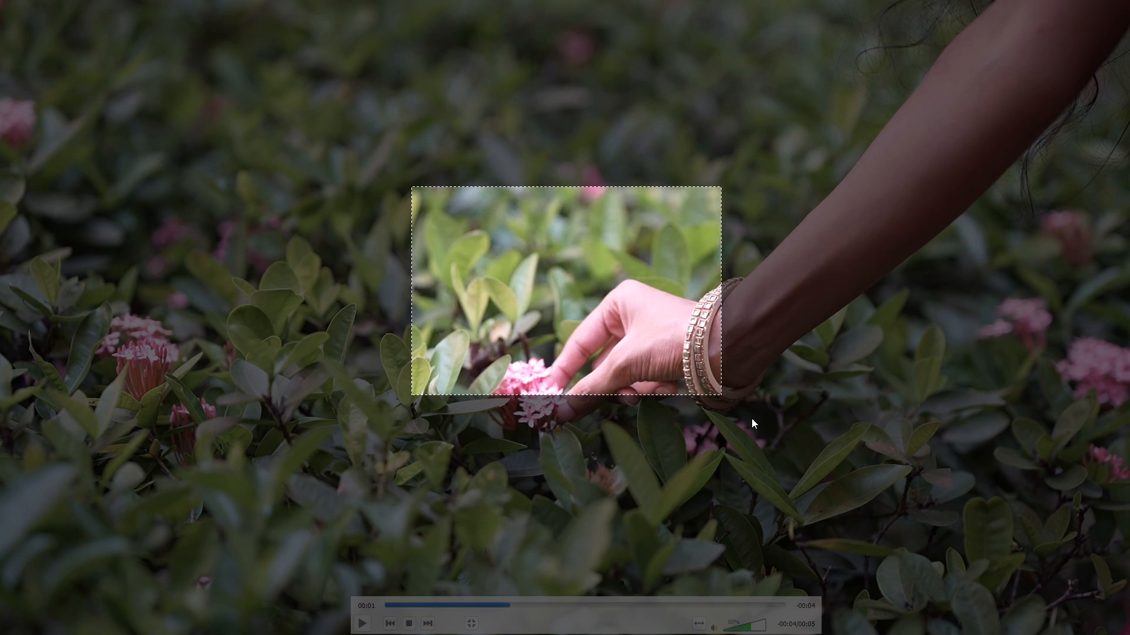
pyautogui.moveTo(752, 418); pyautogui.dragTo(900, 472)
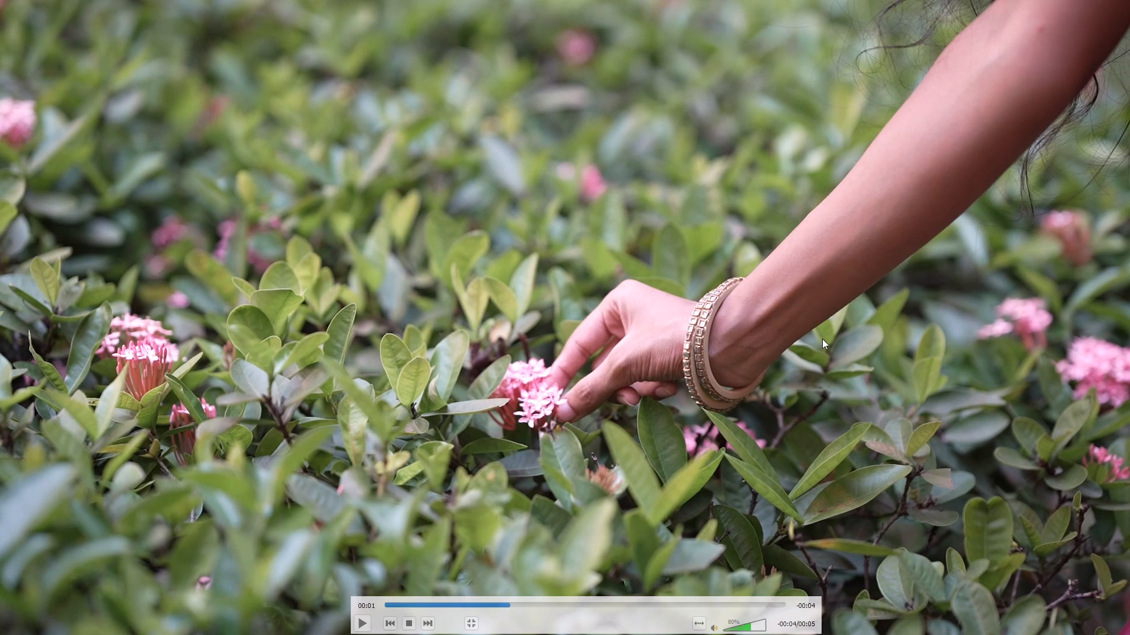
pyautogui.doubleClick(822, 339)
pyautogui.moveTo(1129, 4); pyautogui.dragTo(1129, 14)
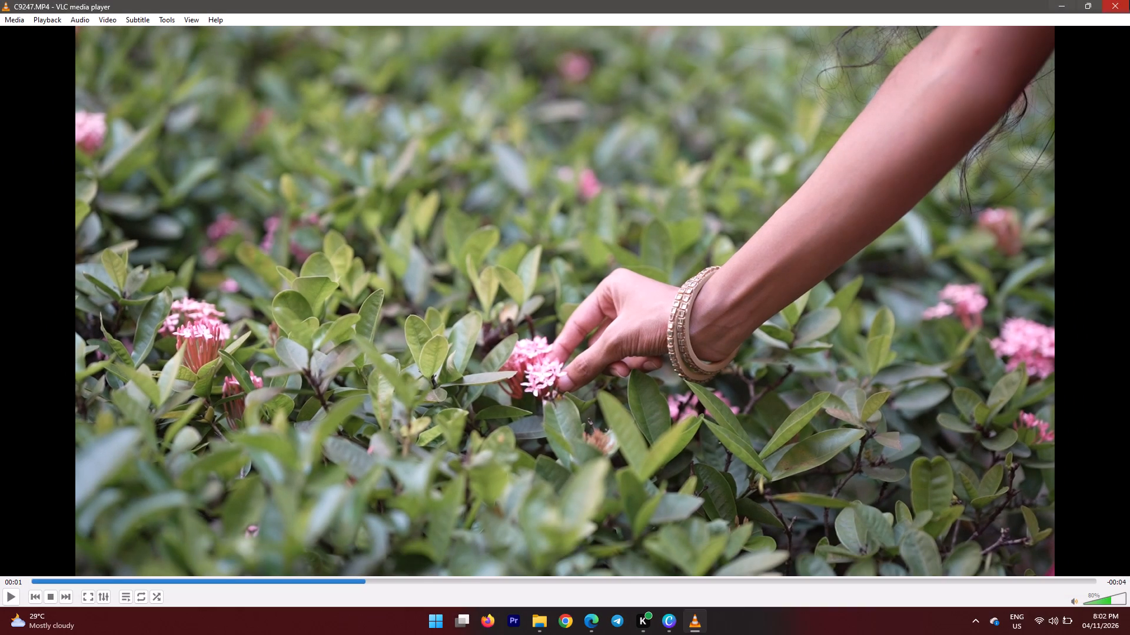
pyautogui.click(1129, 1)
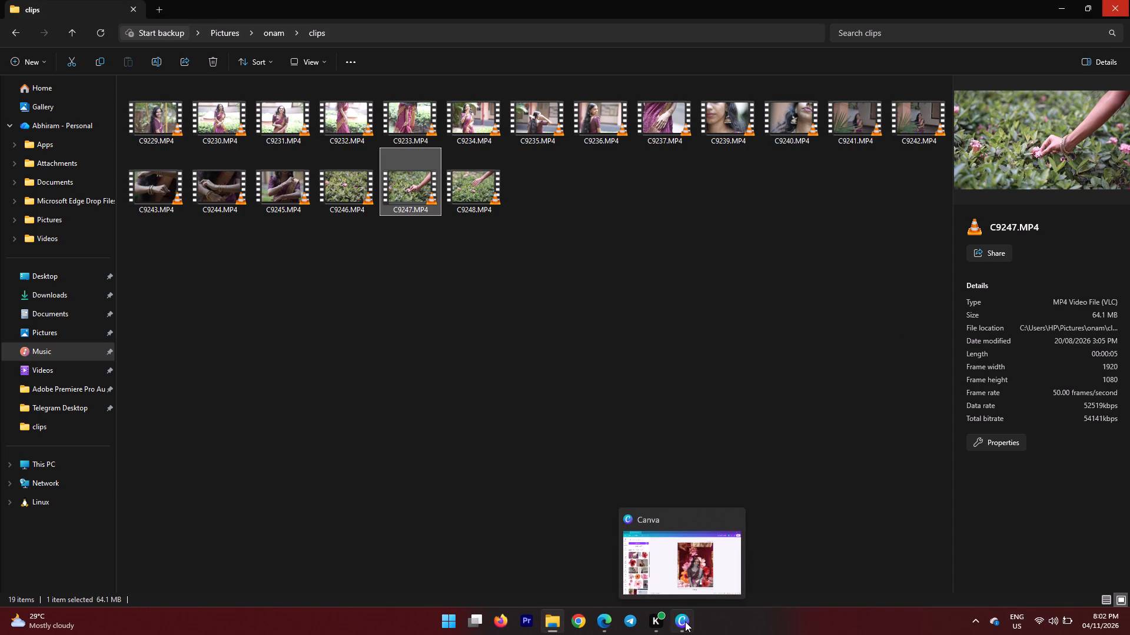
# Return to Canva and delete the purple saree hand still from the poster.
pyautogui.click(685, 621)
pyautogui.click(720, 483)
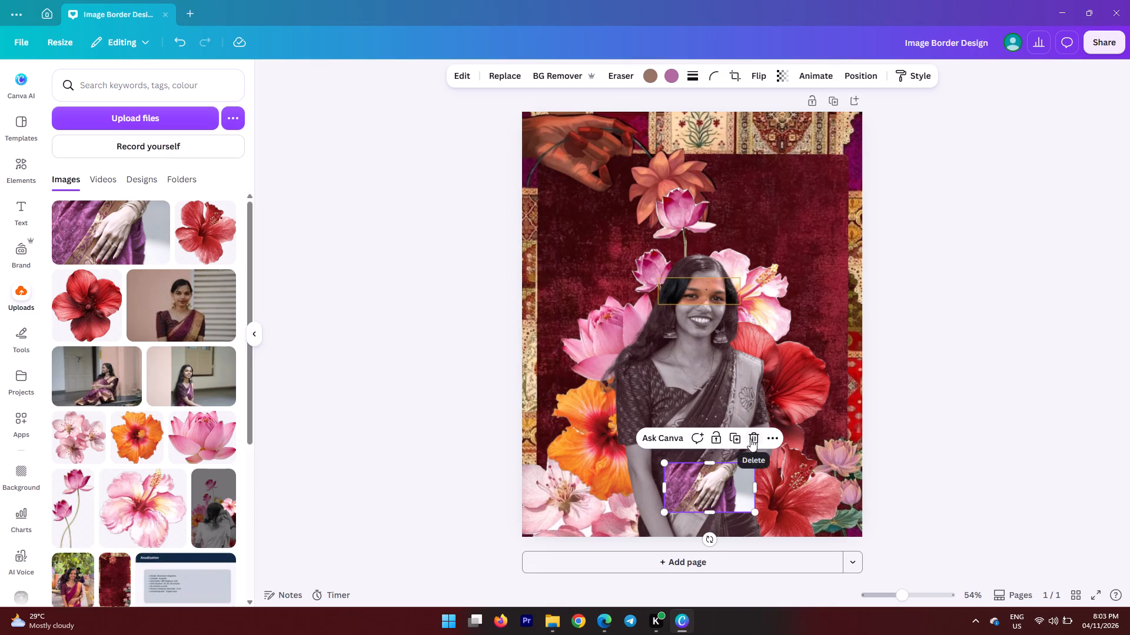
pyautogui.click(750, 439)
# Upload the flower-picking hand snip to Canva and add it to the poster.
pyautogui.click(175, 113)
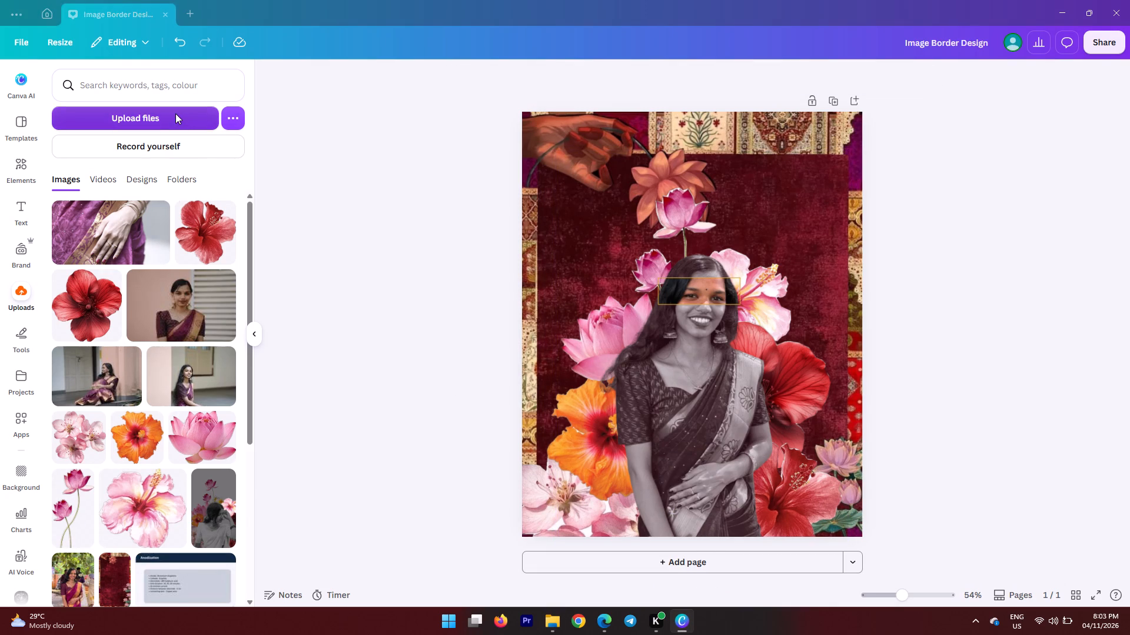
pyautogui.doubleClick(134, 198)
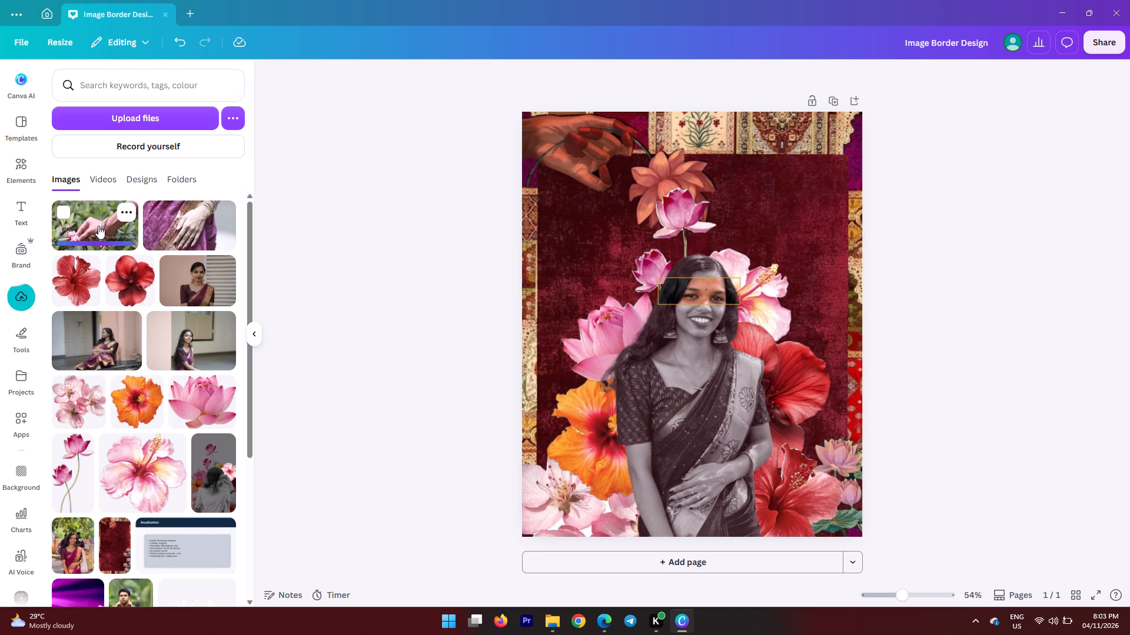
pyautogui.click(98, 226)
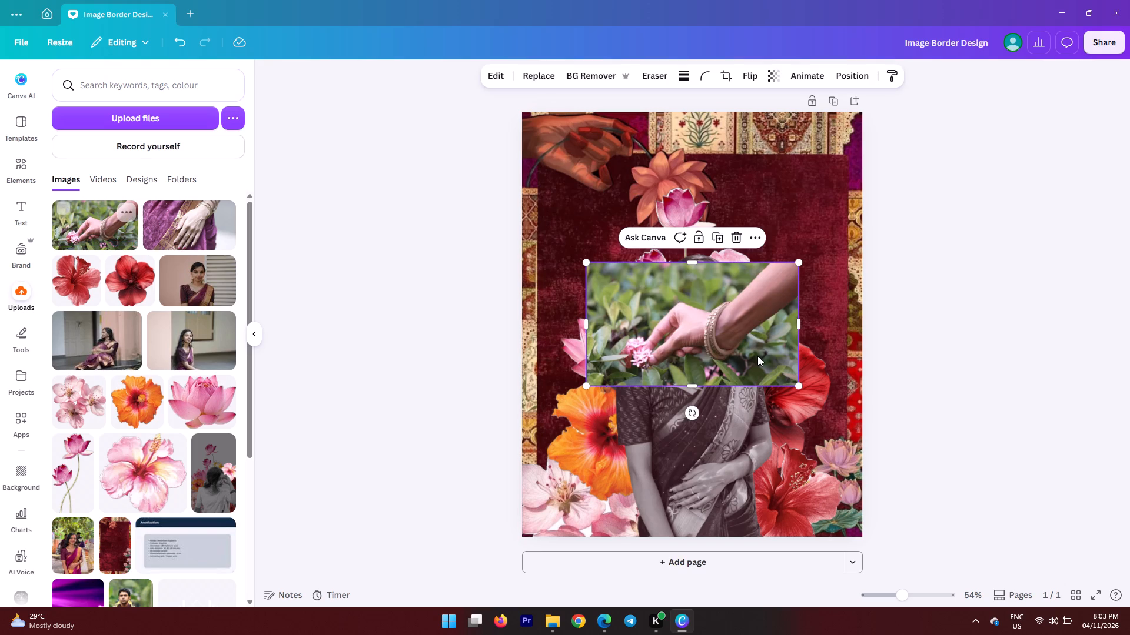
# Shrink the flower-picking hand snip to a small inset and place it over the lower saree at the poster's bottom centre.
pyautogui.moveTo(582, 266); pyautogui.dragTo(673, 315)
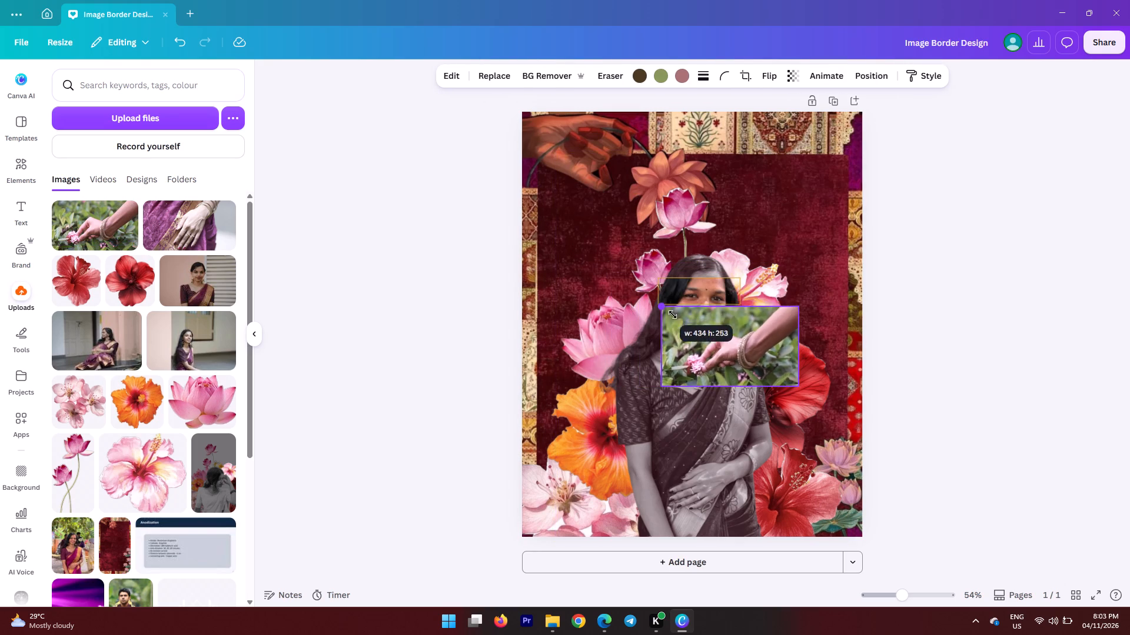
pyautogui.moveTo(673, 315); pyautogui.dragTo(687, 329)
pyautogui.moveTo(740, 355); pyautogui.dragTo(702, 482)
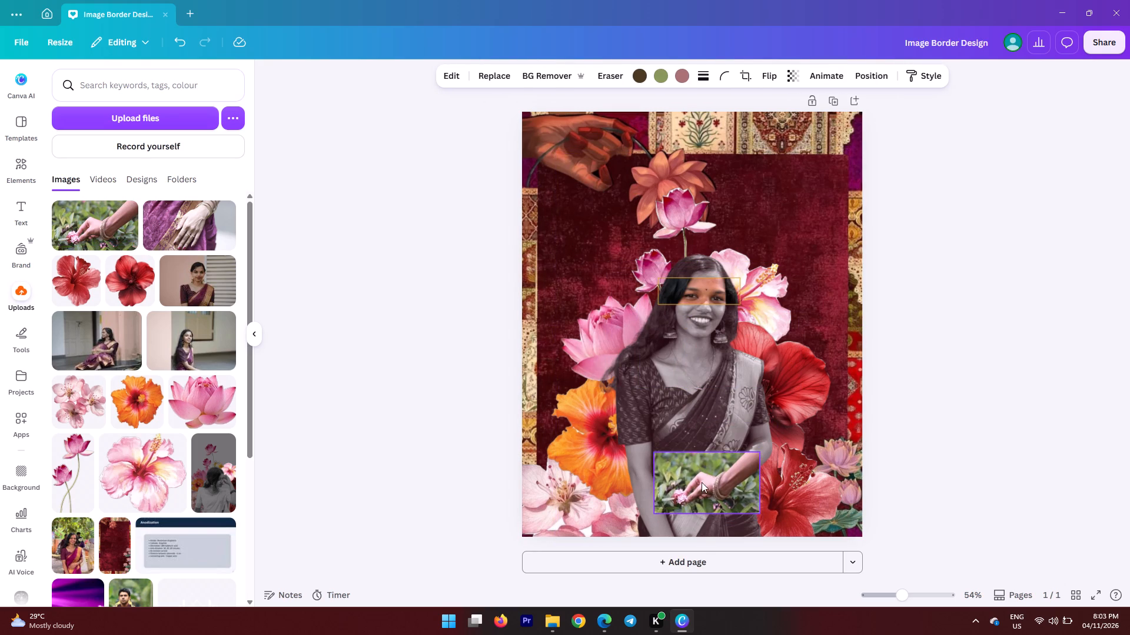
pyautogui.moveTo(757, 516); pyautogui.dragTo(734, 508)
pyautogui.moveTo(680, 474); pyautogui.dragTo(686, 478)
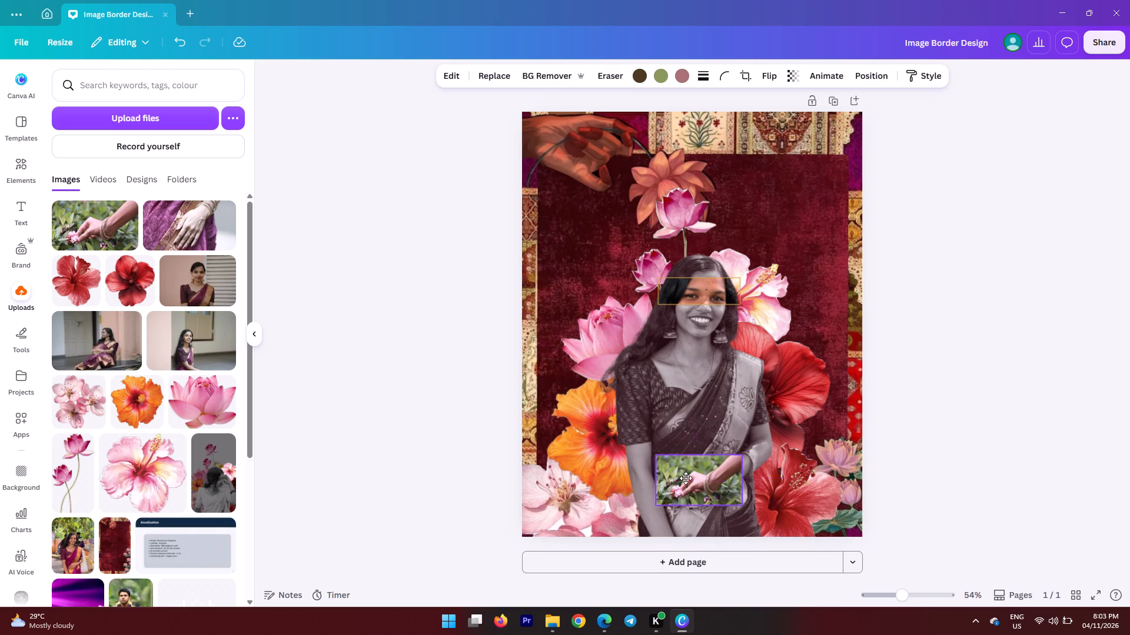
pyautogui.moveTo(686, 478); pyautogui.dragTo(689, 485)
pyautogui.click(938, 443)
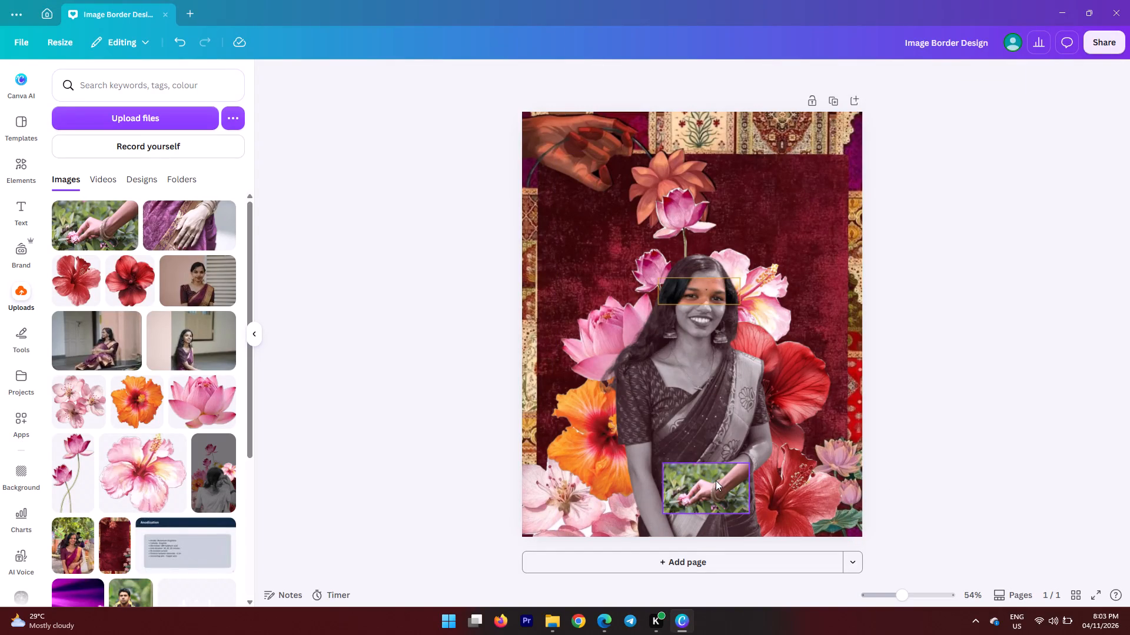
# Adjust the crop at the hand snip's top and bottom edges and shift the inset slightly upward.
pyautogui.click(716, 480)
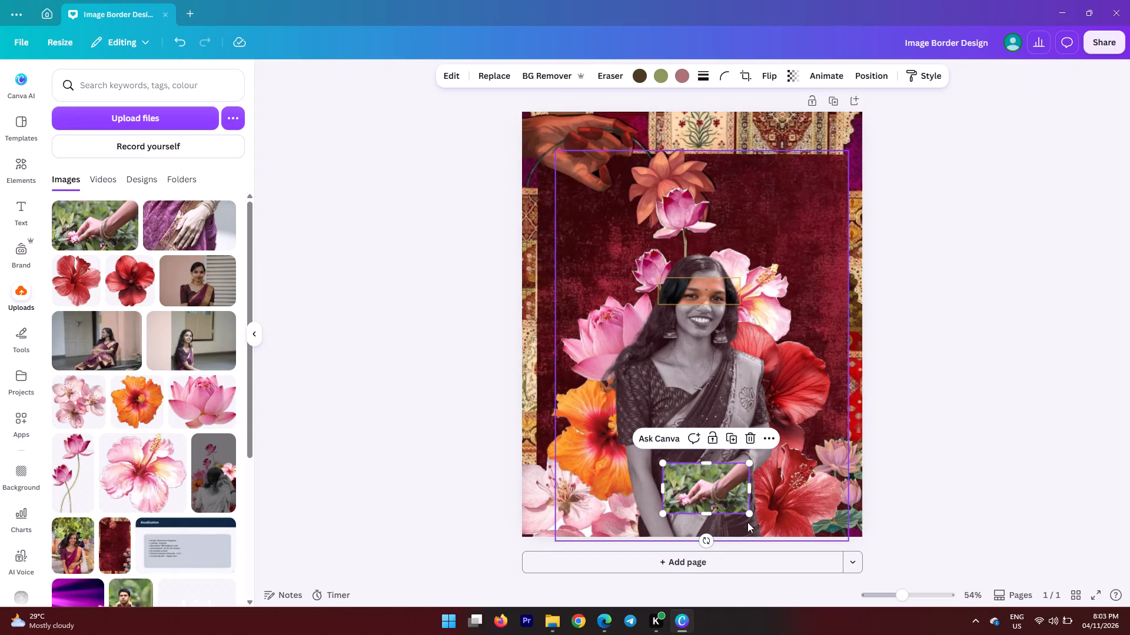
pyautogui.click(704, 515)
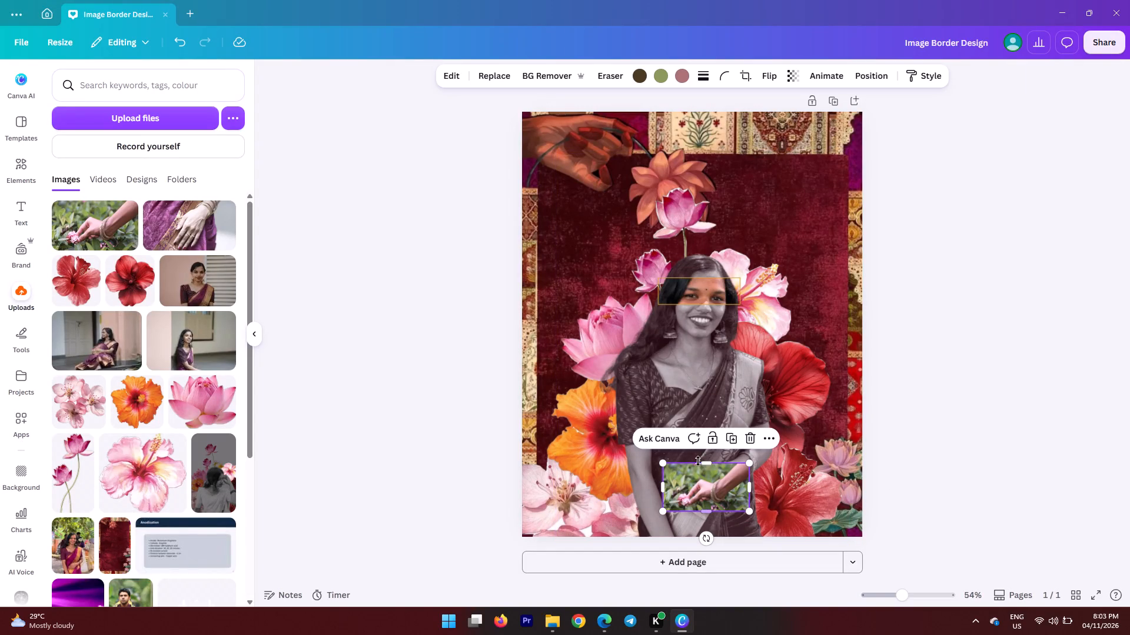
pyautogui.moveTo(704, 462); pyautogui.dragTo(710, 466)
pyautogui.moveTo(723, 500); pyautogui.dragTo(724, 495)
pyautogui.moveTo(709, 503); pyautogui.dragTo(709, 504)
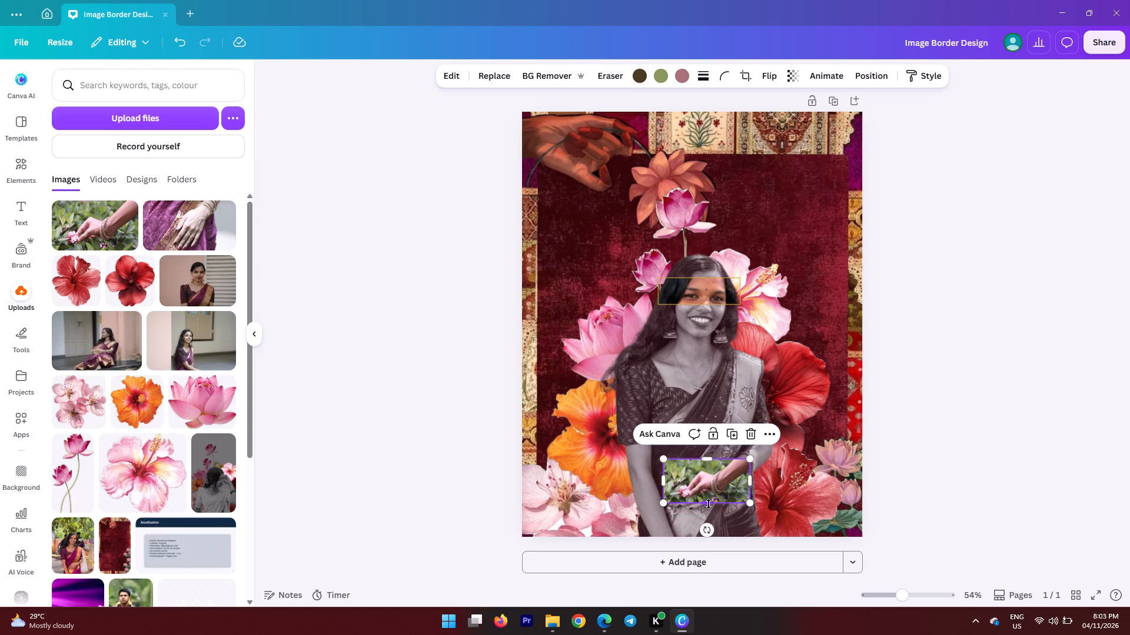
pyautogui.moveTo(709, 504); pyautogui.dragTo(709, 509)
pyautogui.click(1055, 334)
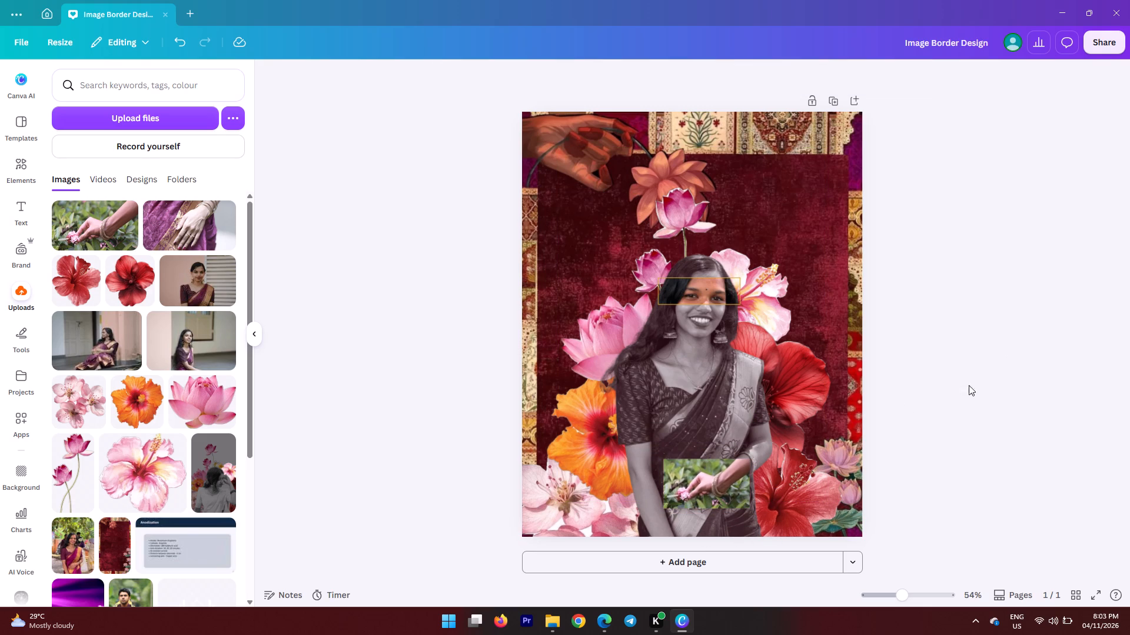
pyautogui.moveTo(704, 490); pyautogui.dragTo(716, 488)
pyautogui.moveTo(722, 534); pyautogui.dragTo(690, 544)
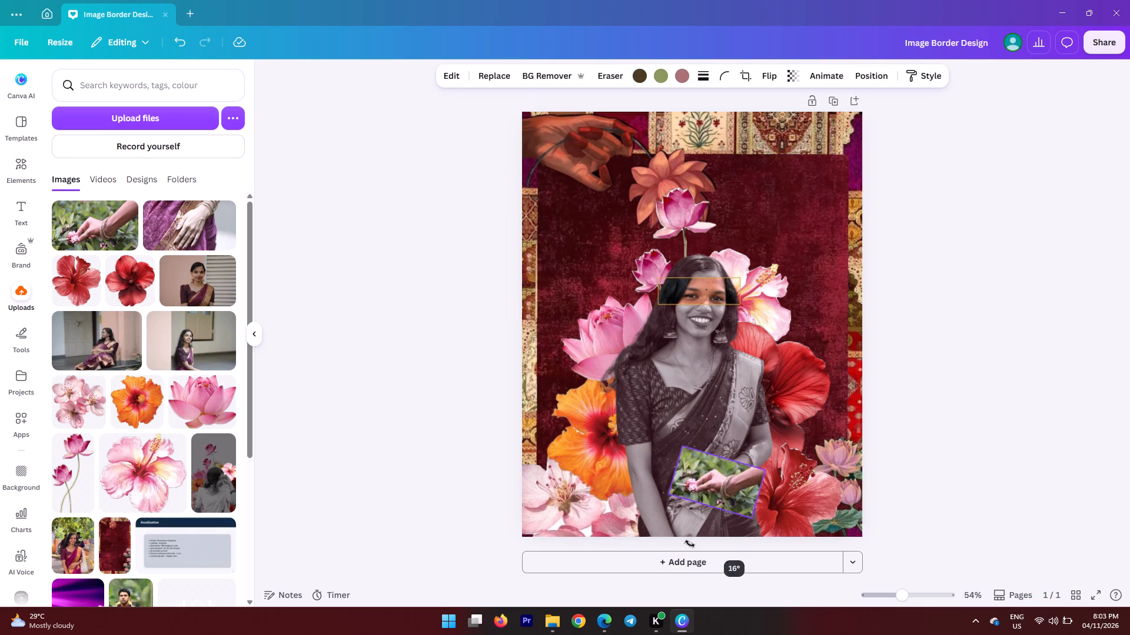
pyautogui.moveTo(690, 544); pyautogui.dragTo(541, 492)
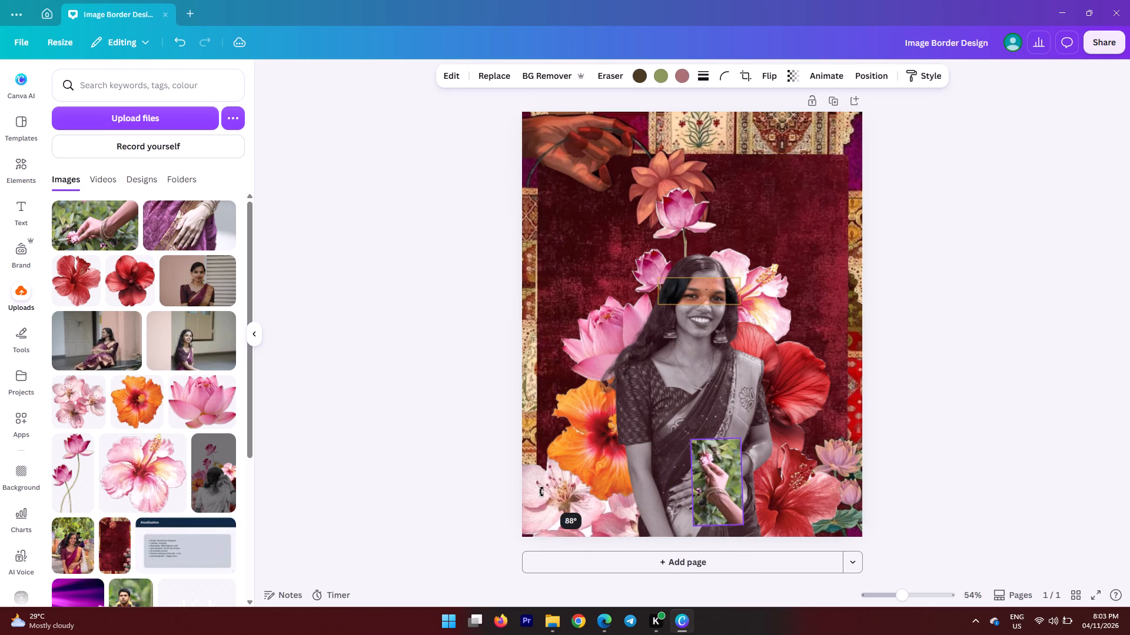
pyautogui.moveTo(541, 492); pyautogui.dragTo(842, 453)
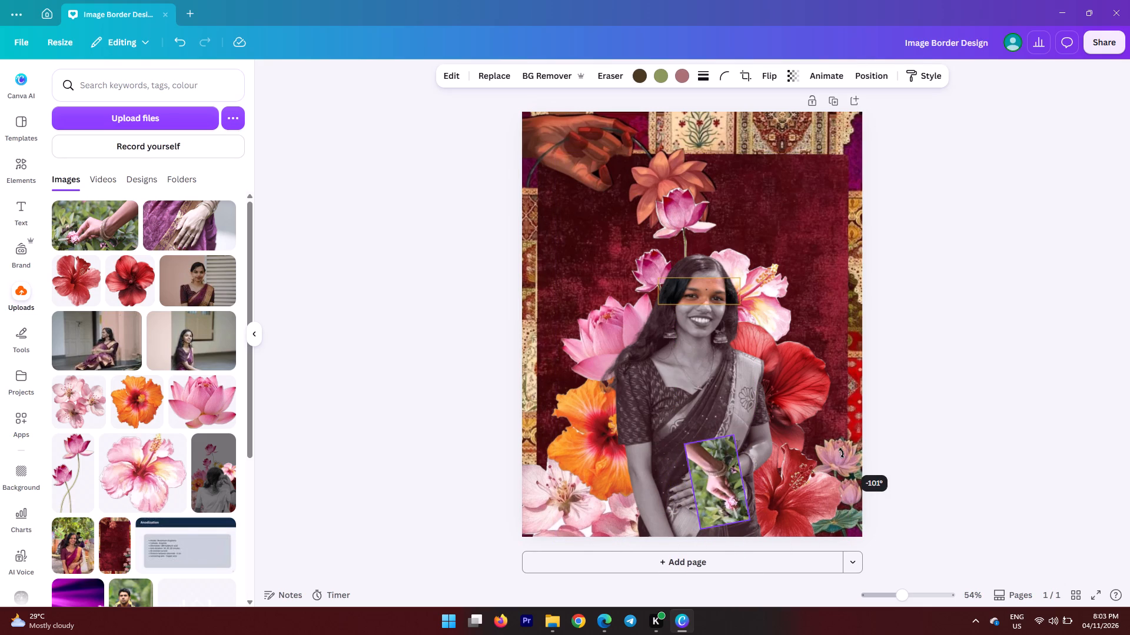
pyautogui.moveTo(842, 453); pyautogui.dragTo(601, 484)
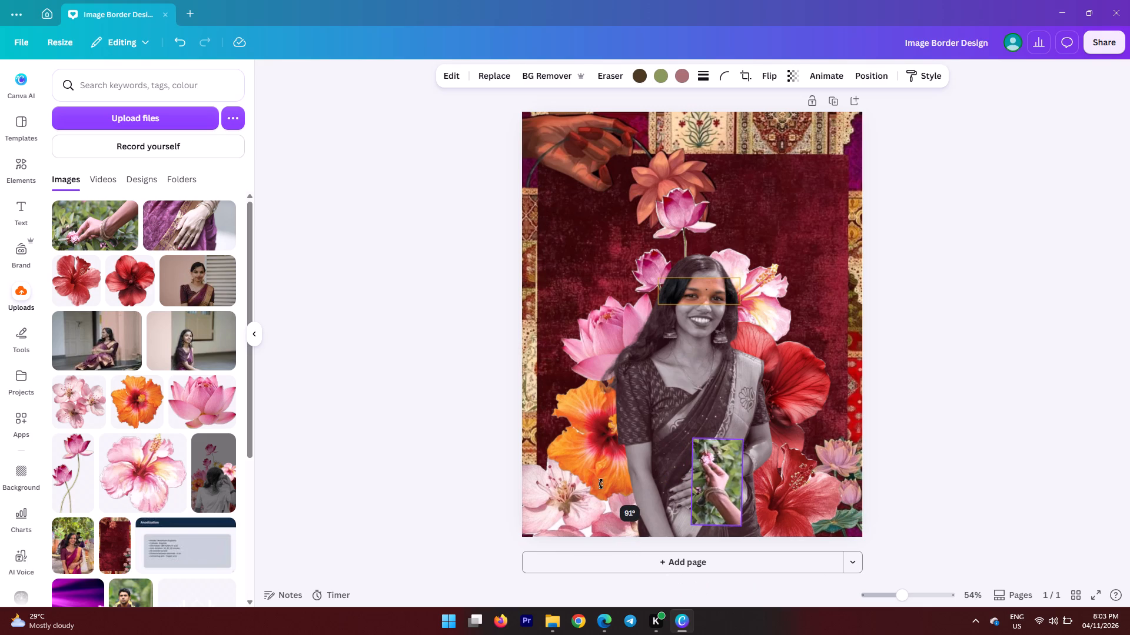
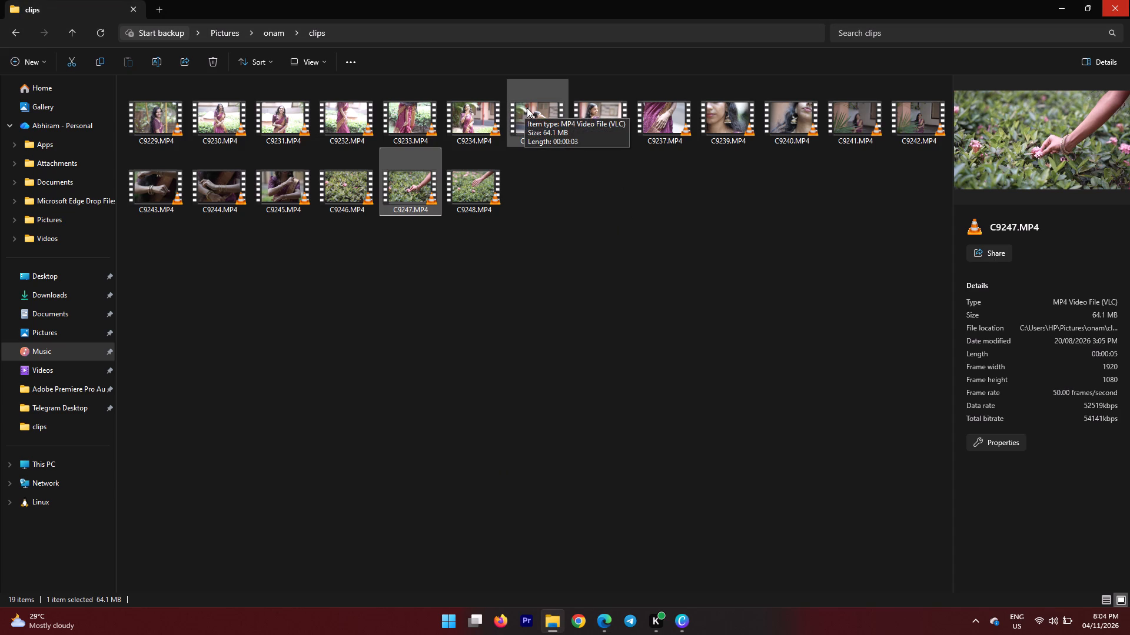
pyautogui.doubleClick(730, 121)
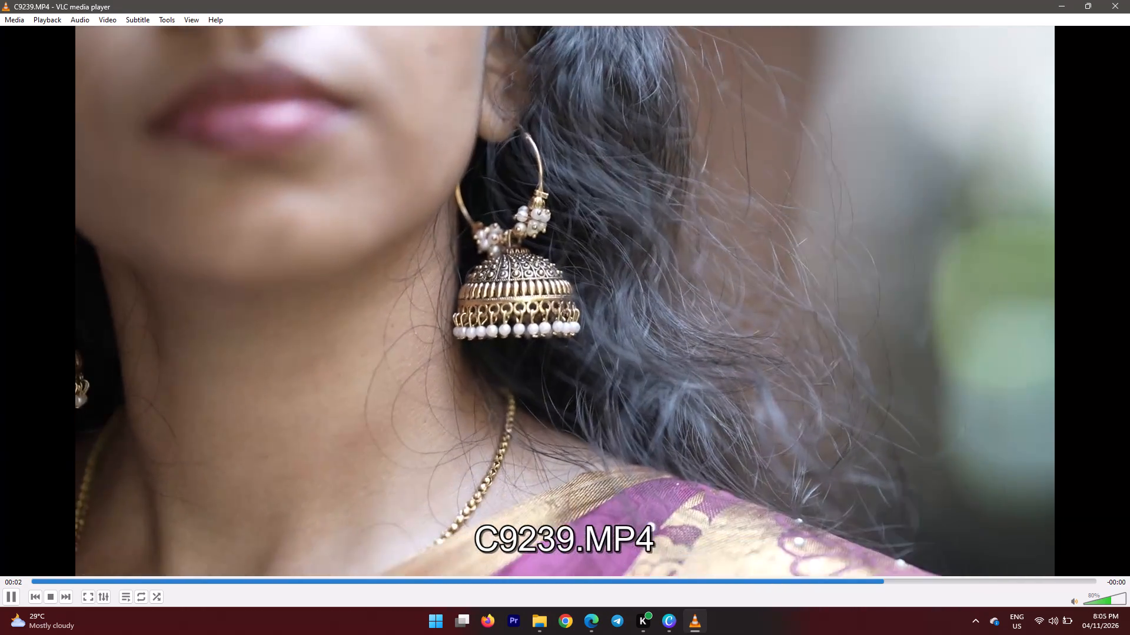
pyautogui.click(1129, 0)
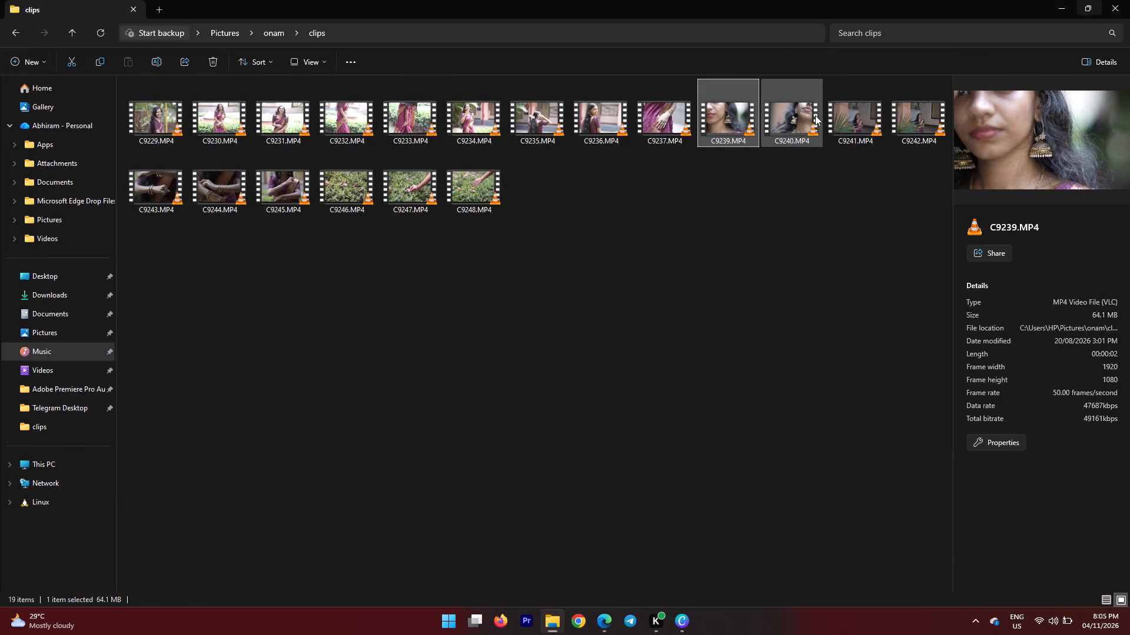
# Open clip C9240.MP4 full screen and pause it around 00:04, with the raised hand behind the jhumka earring in focus.
pyautogui.doubleClick(795, 107)
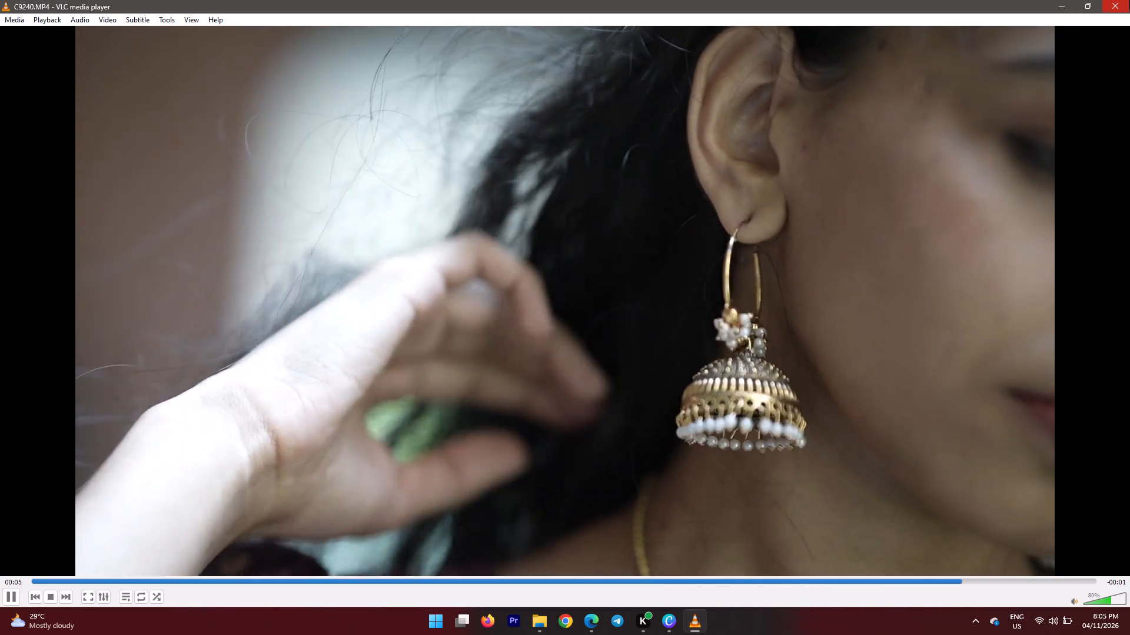
pyautogui.click(920, 585)
pyautogui.press('space')
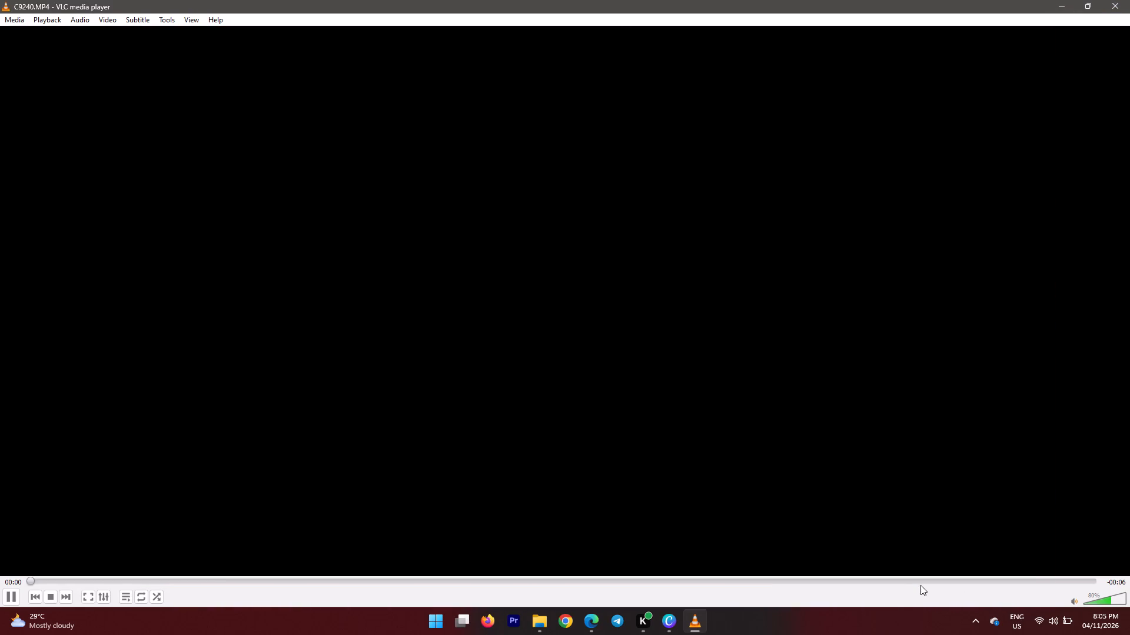
pyautogui.click(899, 584)
pyautogui.press('space')
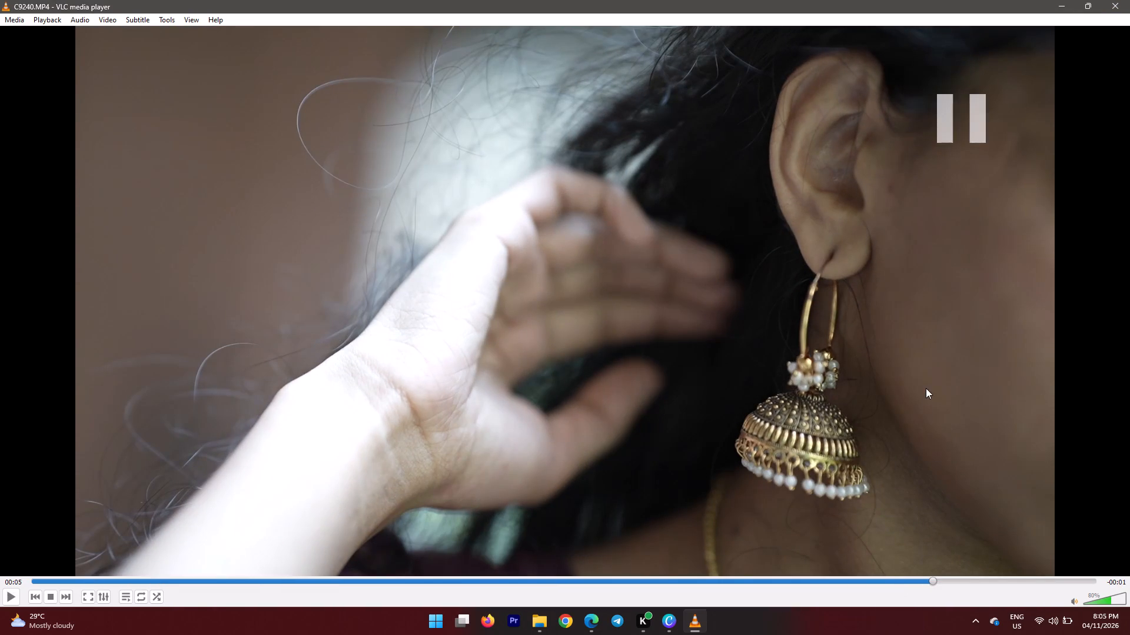
pyautogui.doubleClick(923, 312)
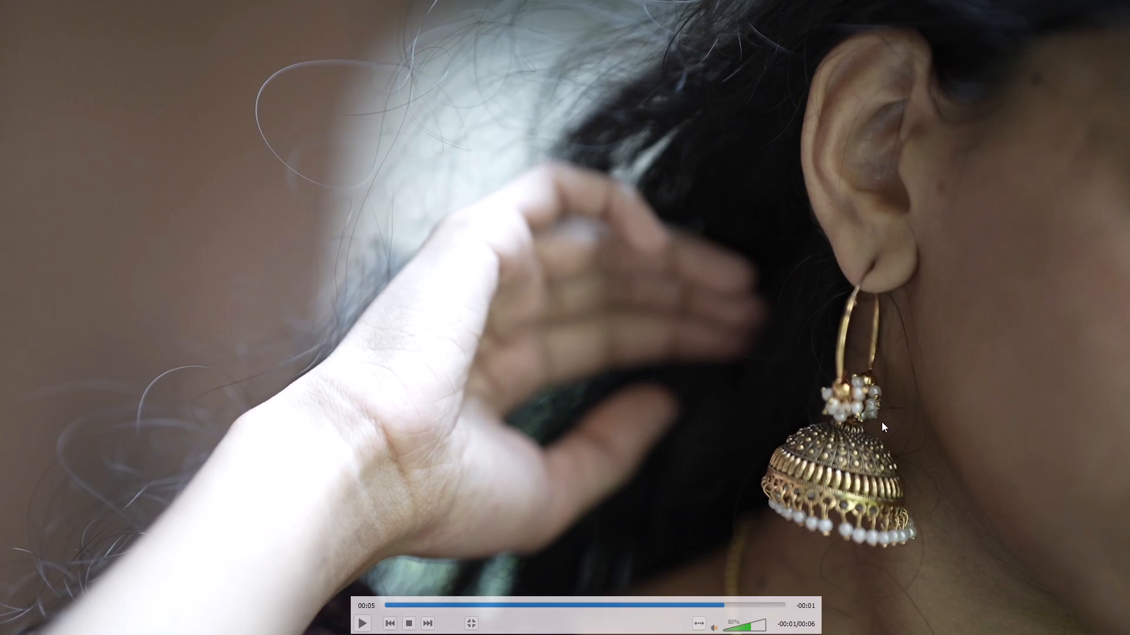
pyautogui.moveTo(718, 604); pyautogui.dragTo(683, 602)
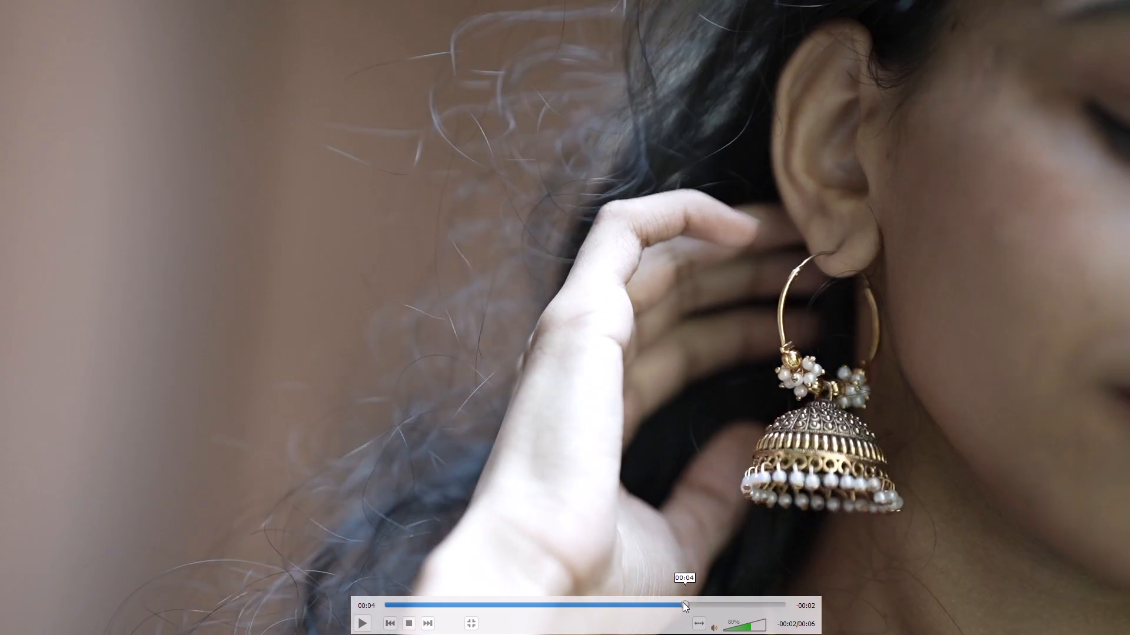
pyautogui.moveTo(683, 602); pyautogui.dragTo(671, 602)
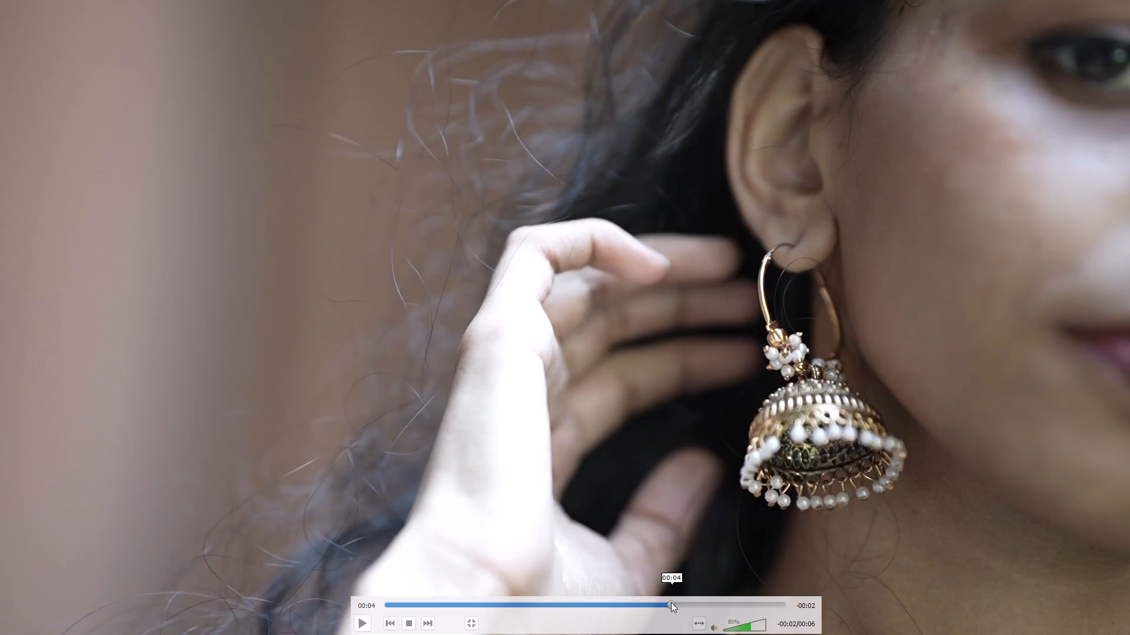
pyautogui.moveTo(671, 602); pyautogui.dragTo(689, 604)
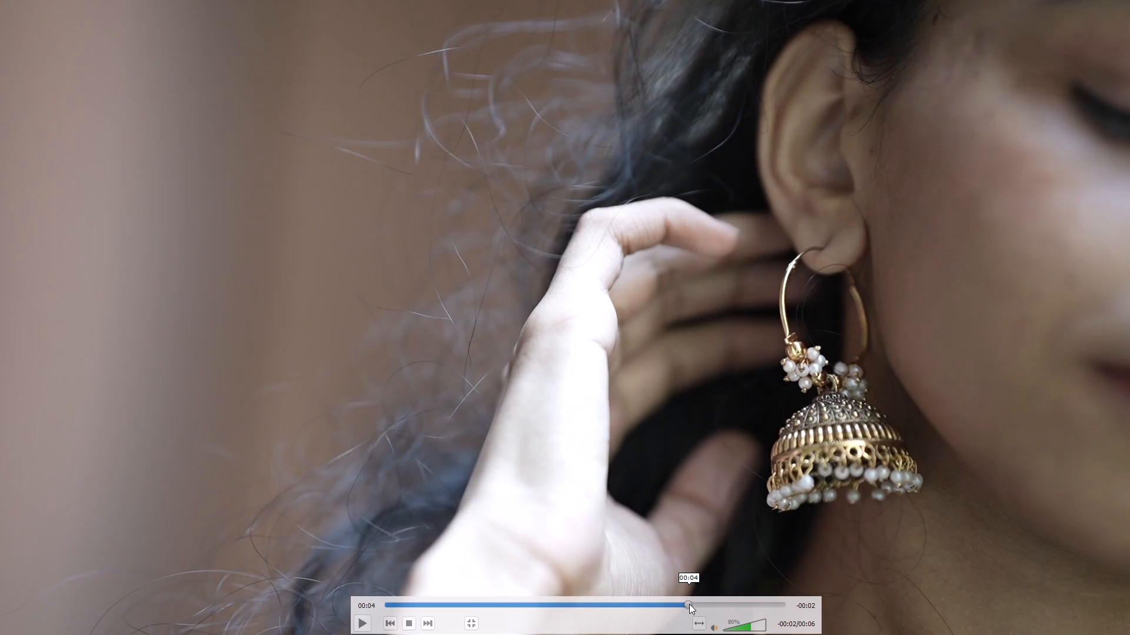
pyautogui.moveTo(689, 604); pyautogui.dragTo(684, 604)
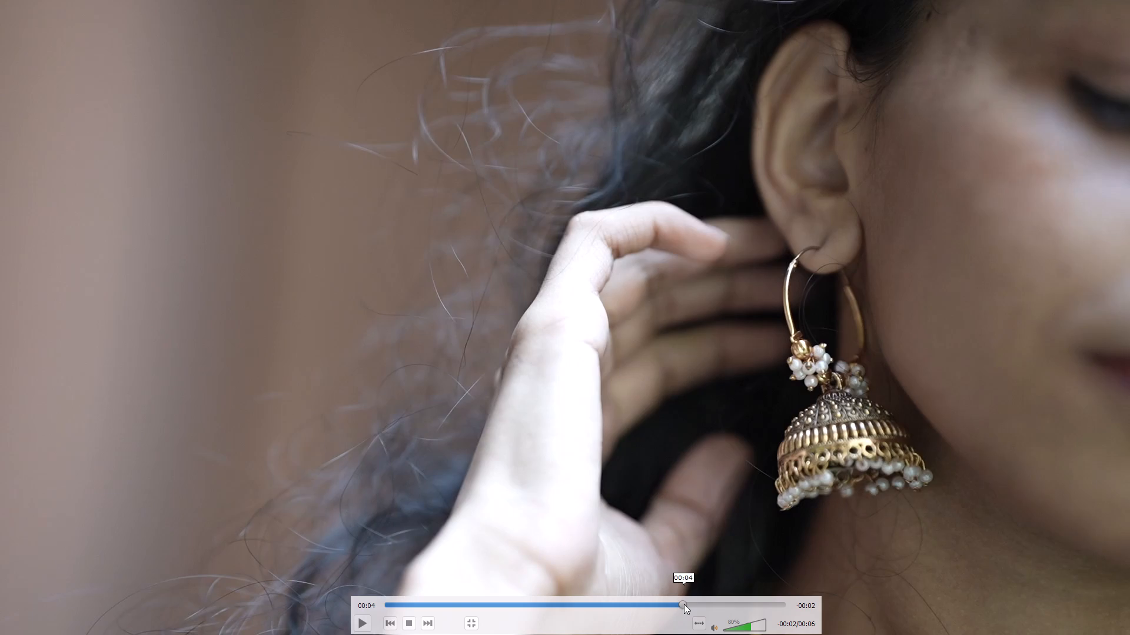
pyautogui.moveTo(684, 604); pyautogui.dragTo(651, 599)
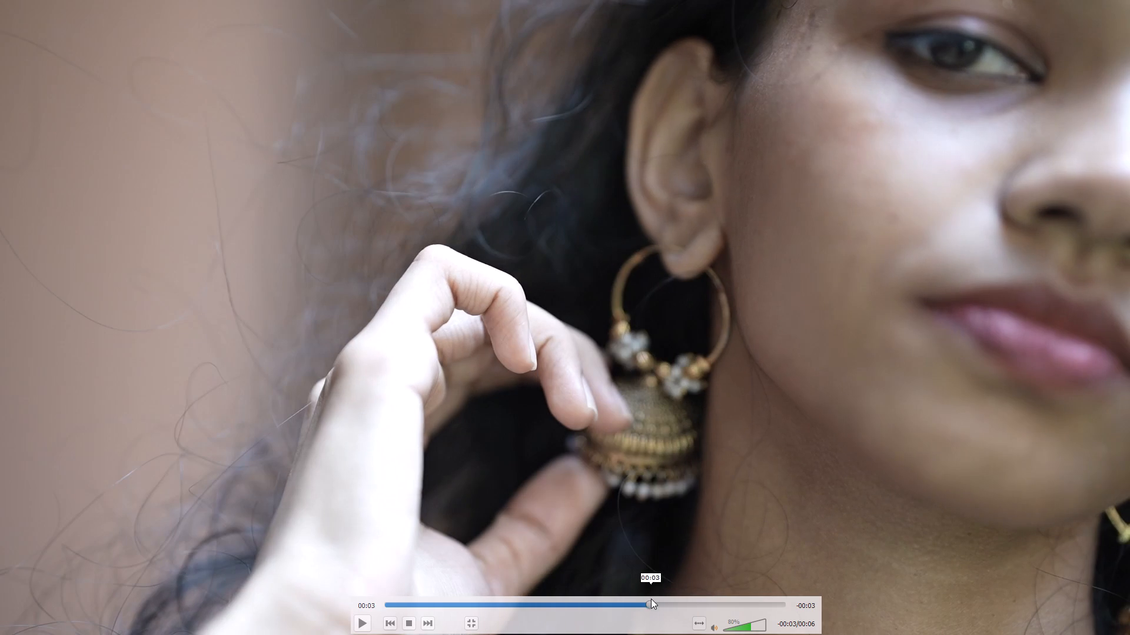
pyautogui.moveTo(651, 599); pyautogui.dragTo(707, 604)
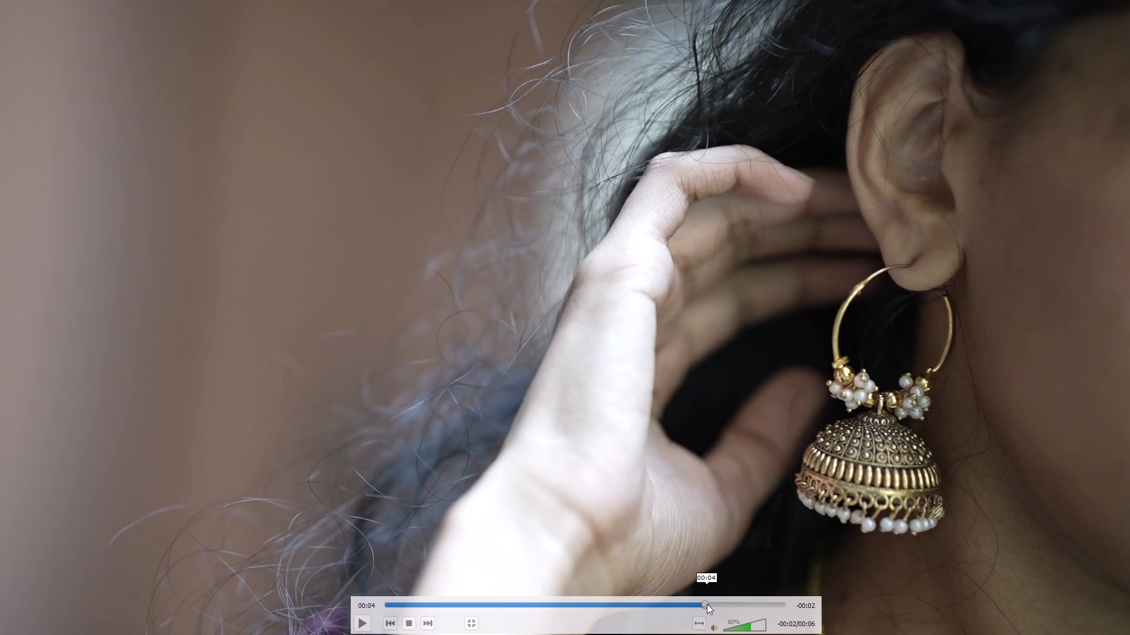
pyautogui.moveTo(707, 604); pyautogui.dragTo(691, 600)
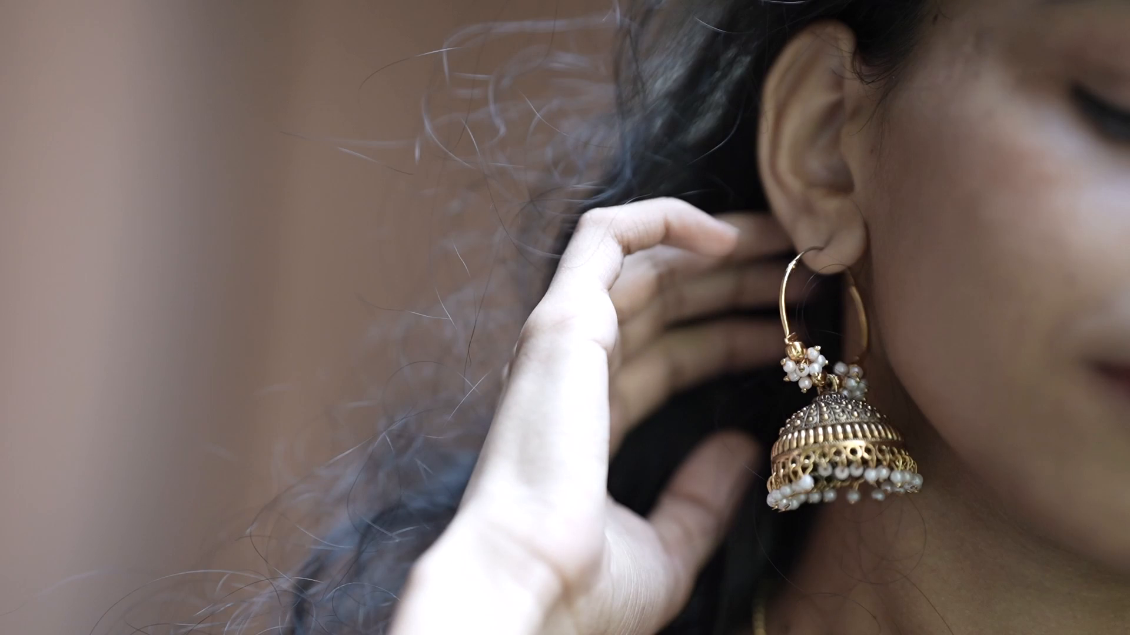
# Snip a large rectangle of the paused frame covering the hand, ear, earring and cheek, then exit full screen.
pyautogui.hotkey('ctrl', 'shift', 's')
pyautogui.press('shift+super+s')
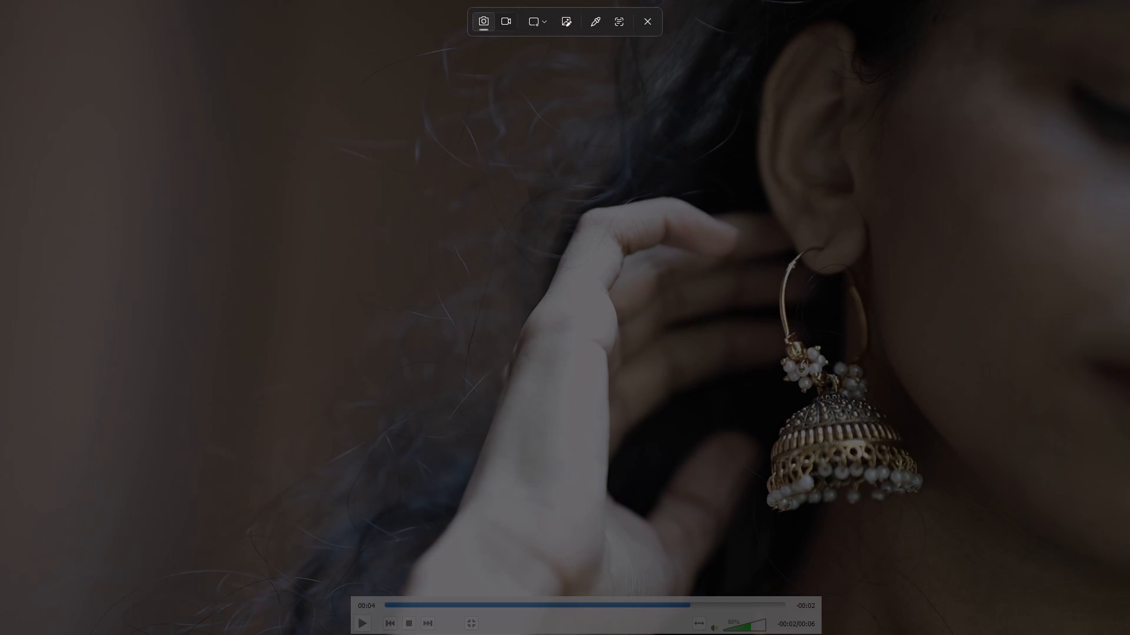
pyautogui.moveTo(323, 9); pyautogui.dragTo(1102, 566)
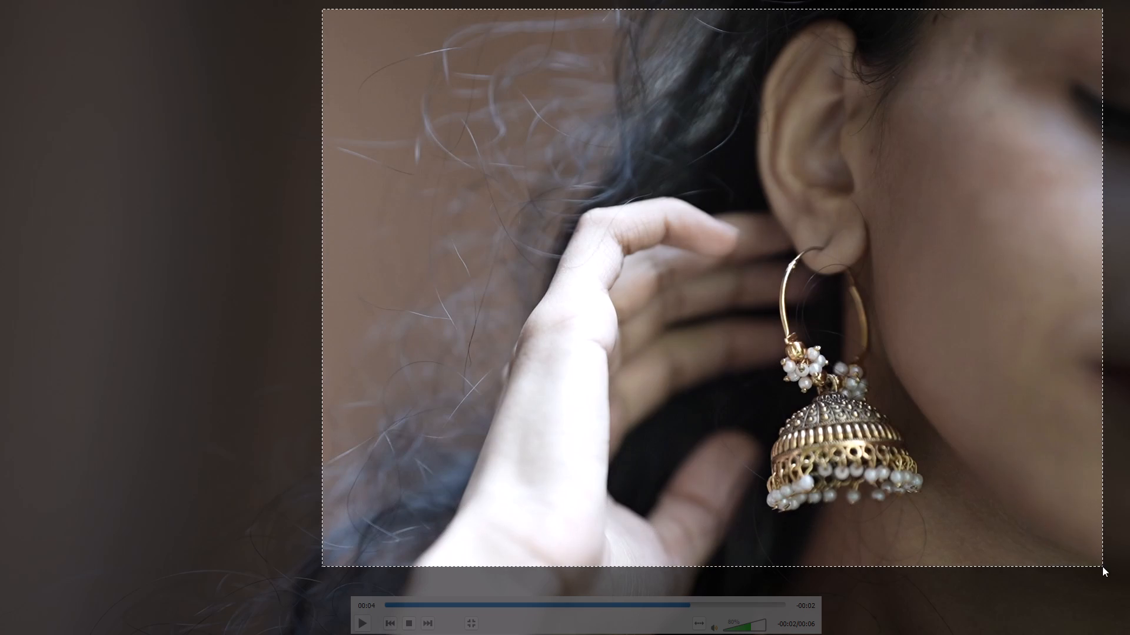
pyautogui.moveTo(1102, 566); pyautogui.dragTo(1124, 590)
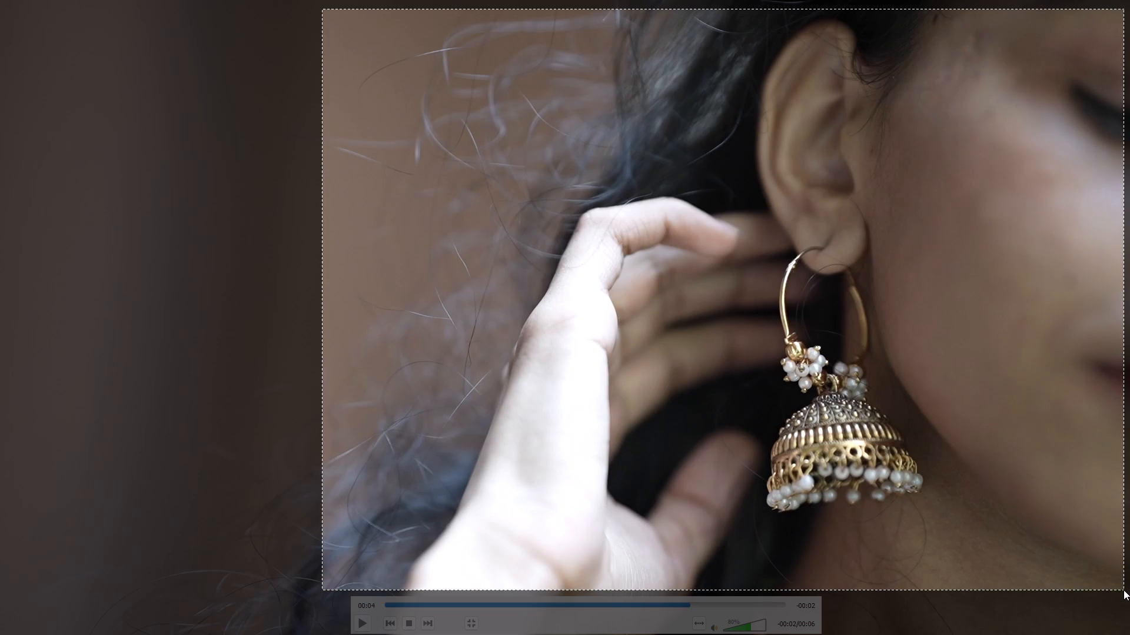
pyautogui.doubleClick(963, 226)
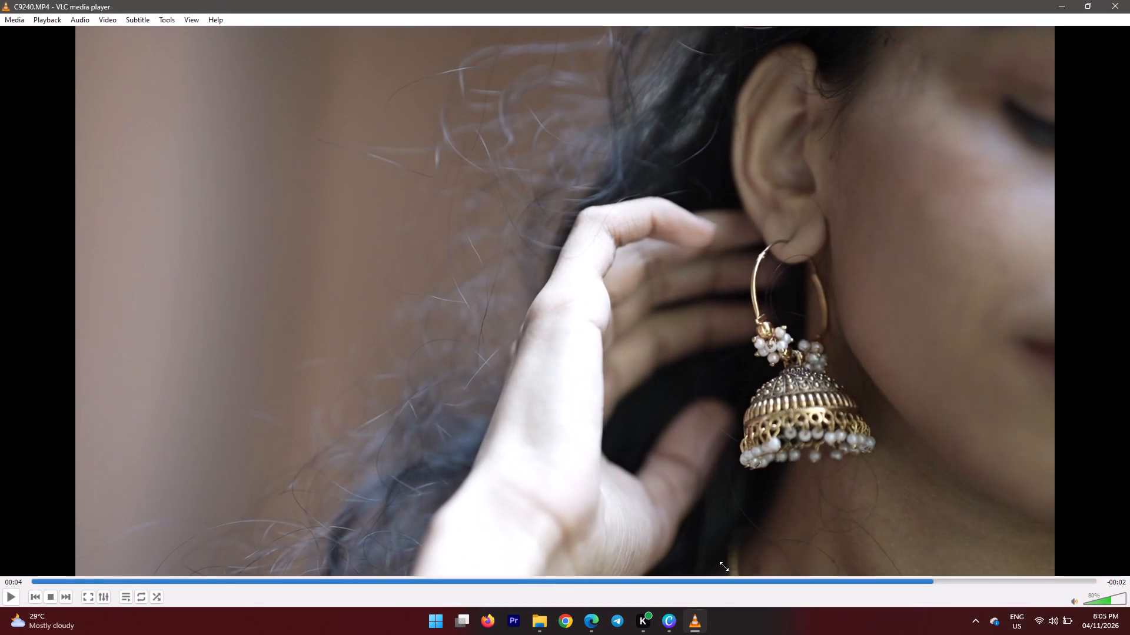
# Switch to Canva, upload Screenshot 2026-11-04 200544.png, and add the earring snip to the poster.
pyautogui.click(678, 626)
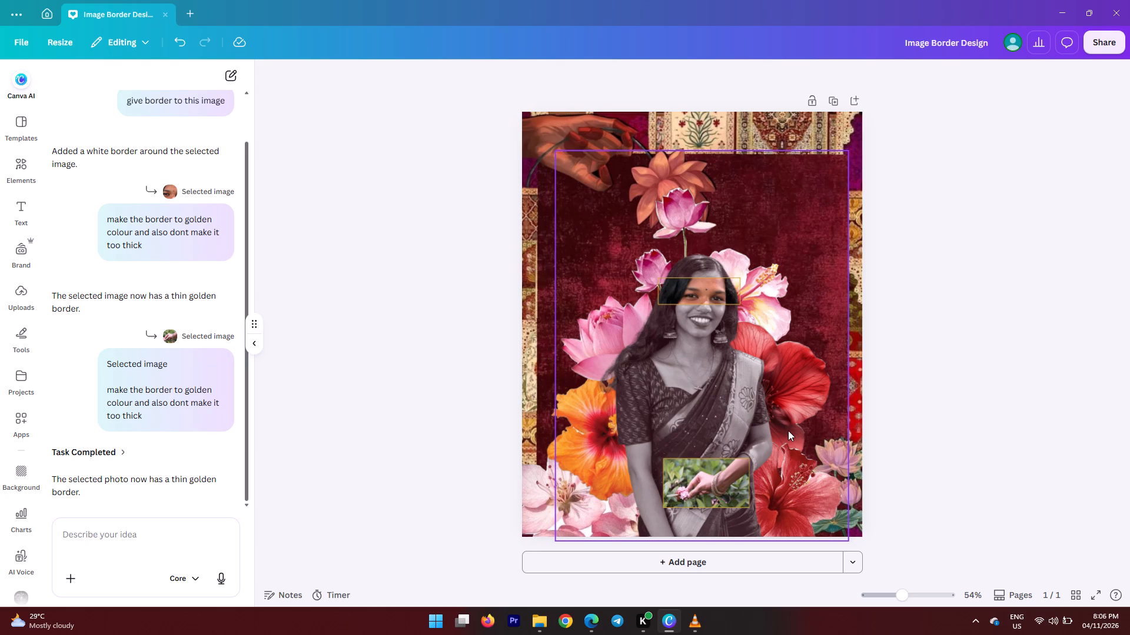
pyautogui.click(395, 342)
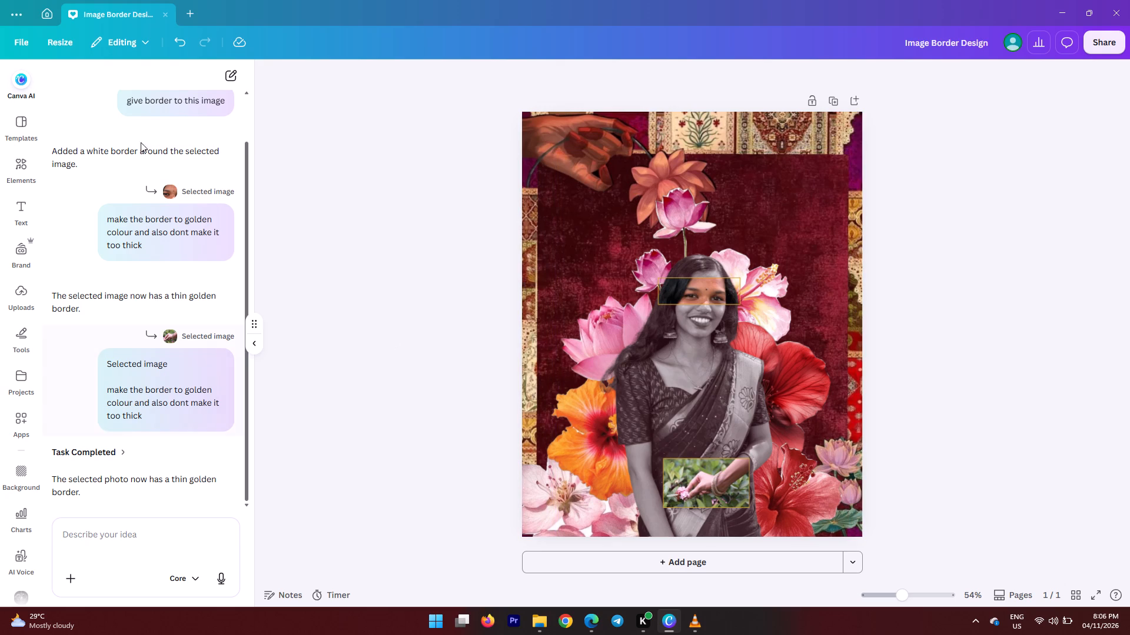
pyautogui.click(18, 288)
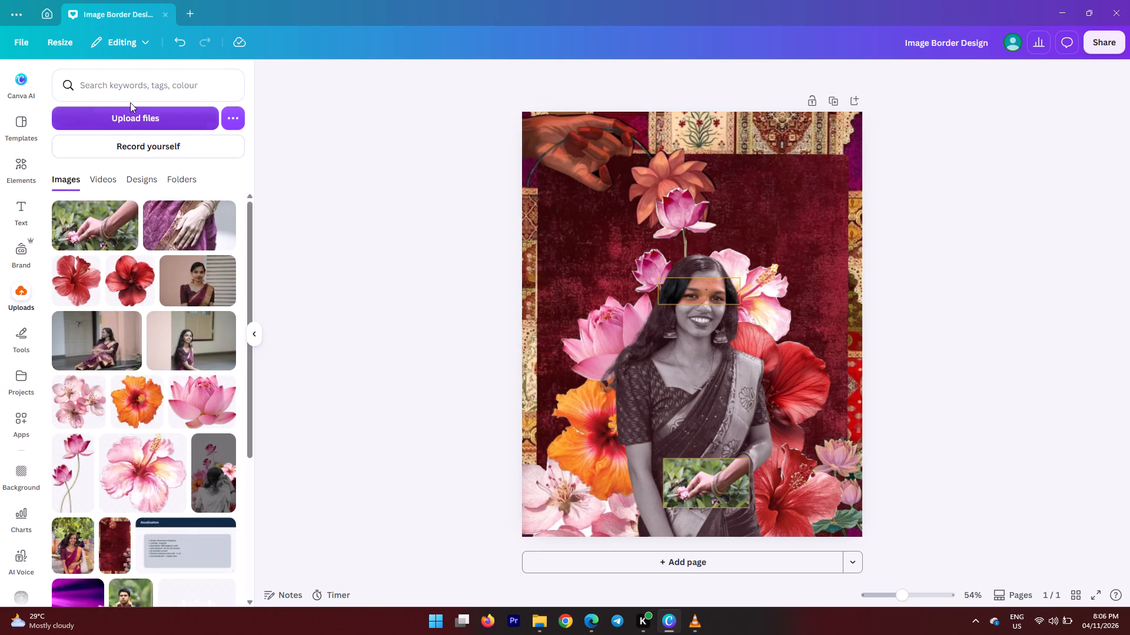
pyautogui.click(130, 102)
pyautogui.click(130, 128)
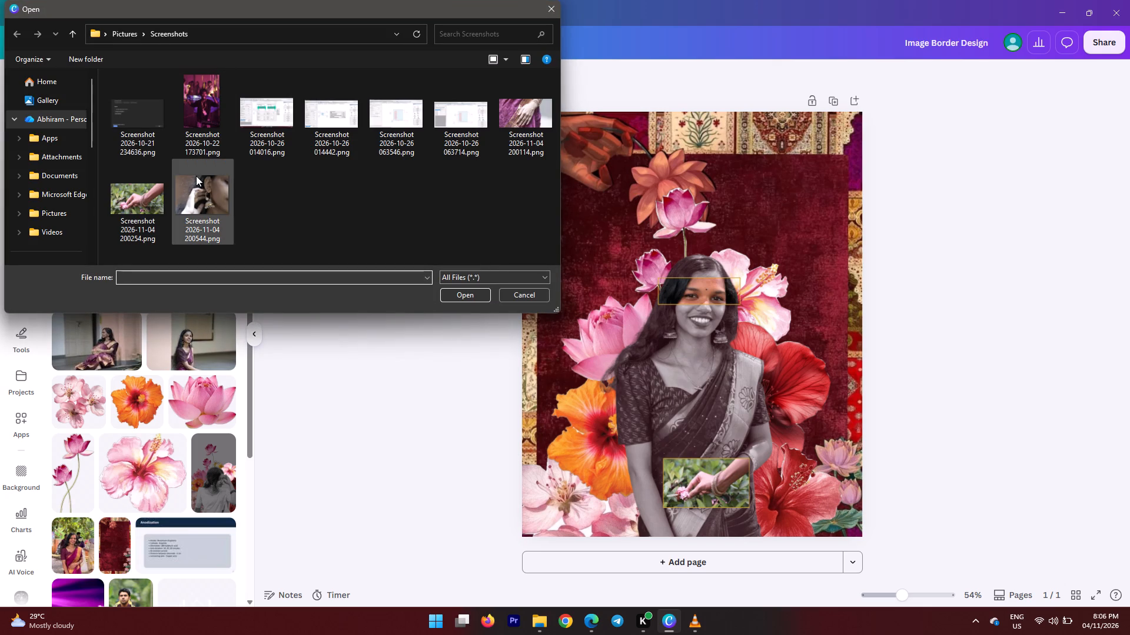
pyautogui.doubleClick(196, 176)
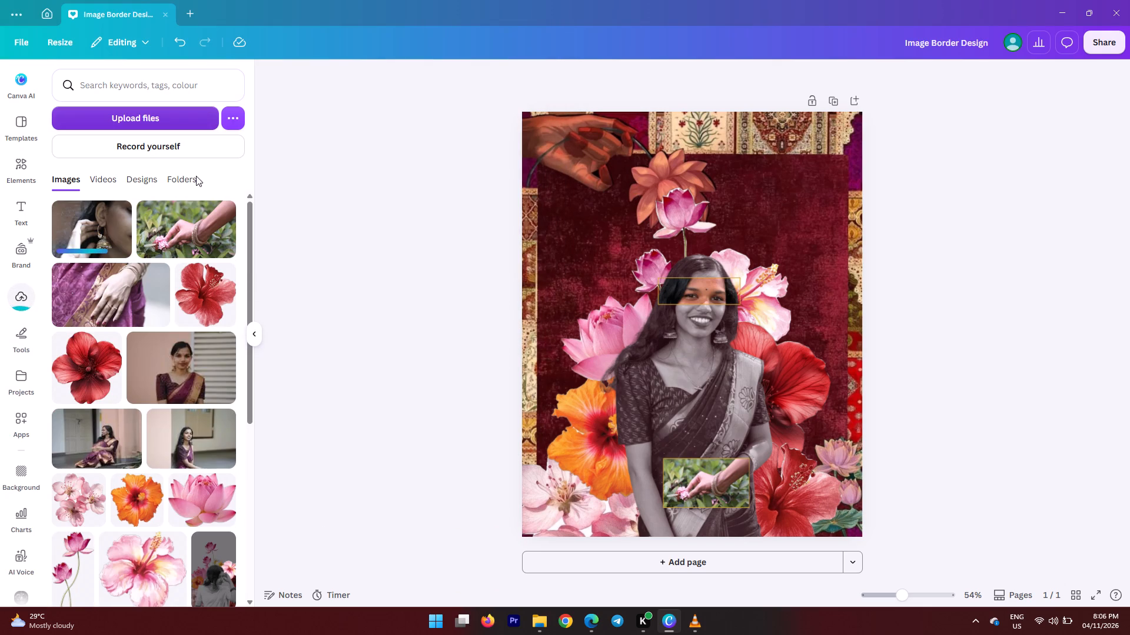
pyautogui.click(77, 225)
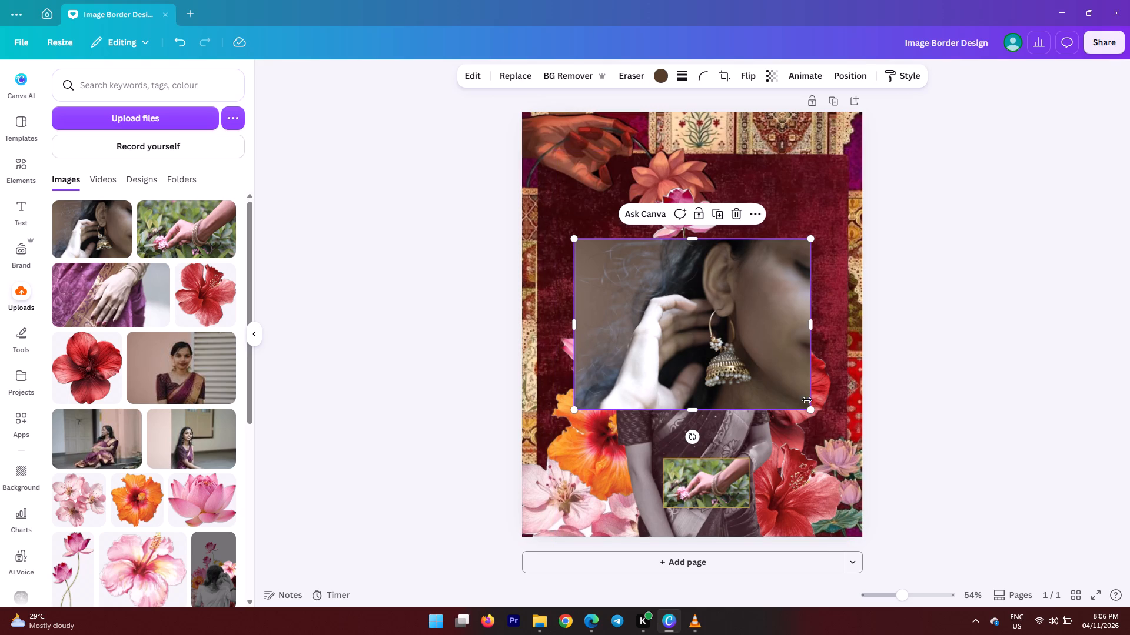
# Shrink the earring snip to less than half its width and place it beside the model's shoulder, over the pink and orange flowers.
pyautogui.moveTo(809, 406); pyautogui.dragTo(677, 307)
pyautogui.moveTo(623, 271); pyautogui.dragTo(614, 366)
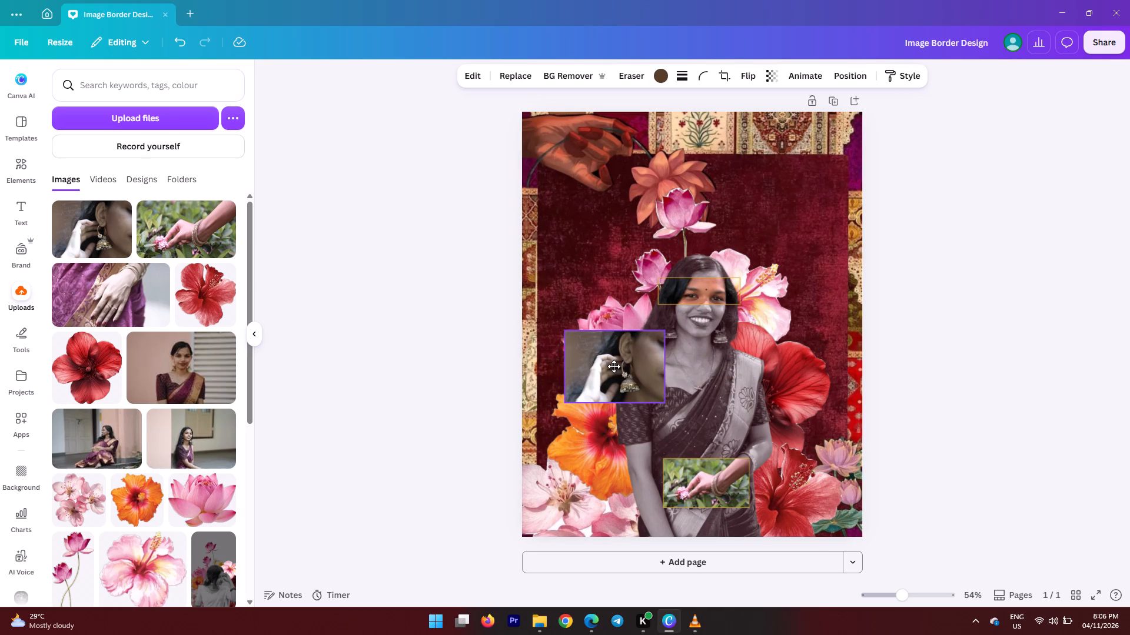
pyautogui.moveTo(614, 366); pyautogui.dragTo(620, 373)
pyautogui.click(1005, 286)
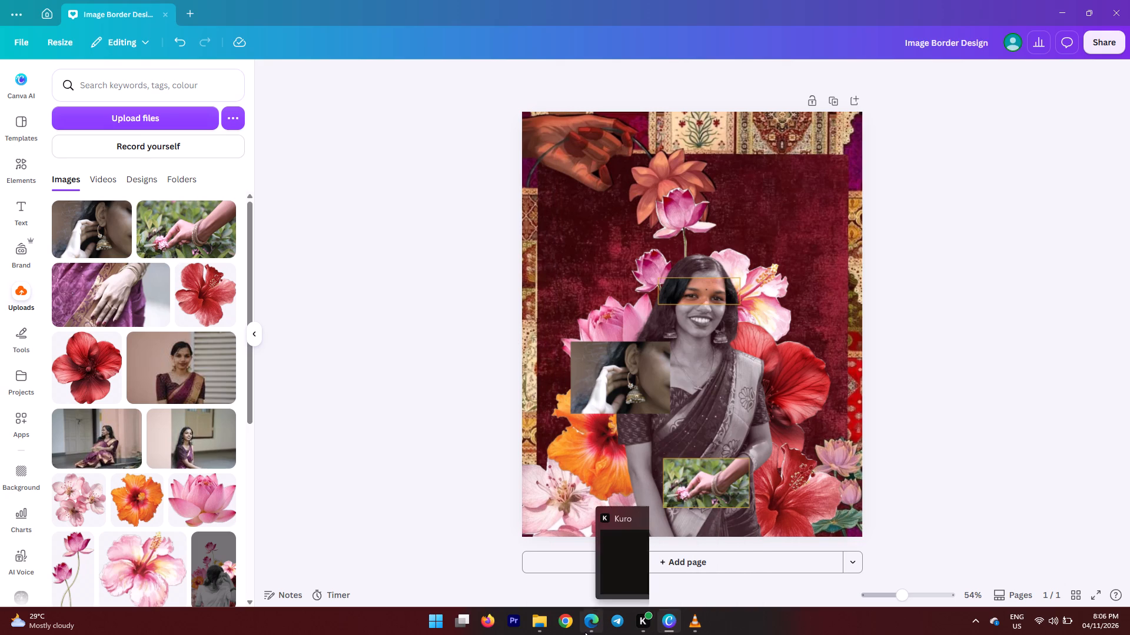
# Close the C9240.MP4 player and check the inset sizes and placement on the Pinterest elegant poster, then return to Canva.
pyautogui.moveTo(585, 632); pyautogui.dragTo(714, 634)
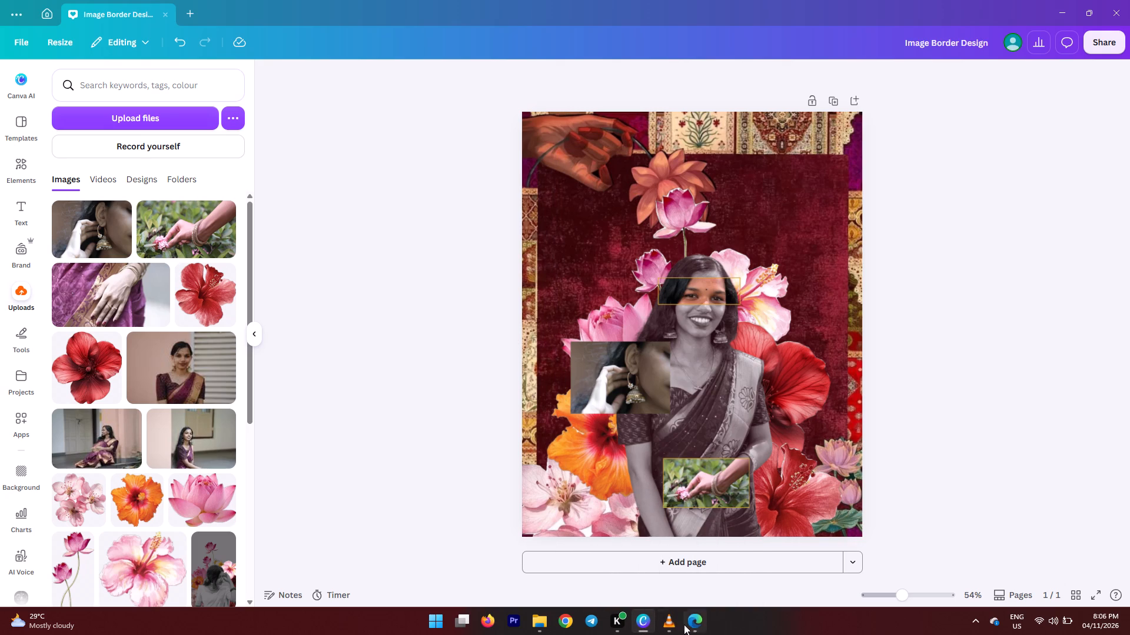
pyautogui.click(721, 501)
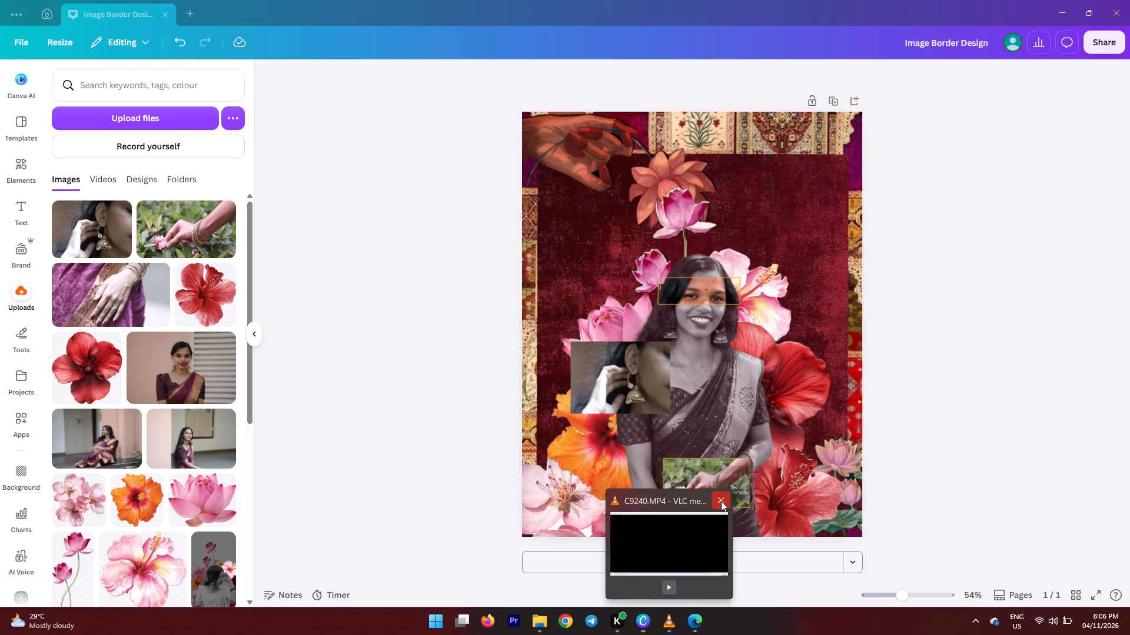
pyautogui.click(683, 623)
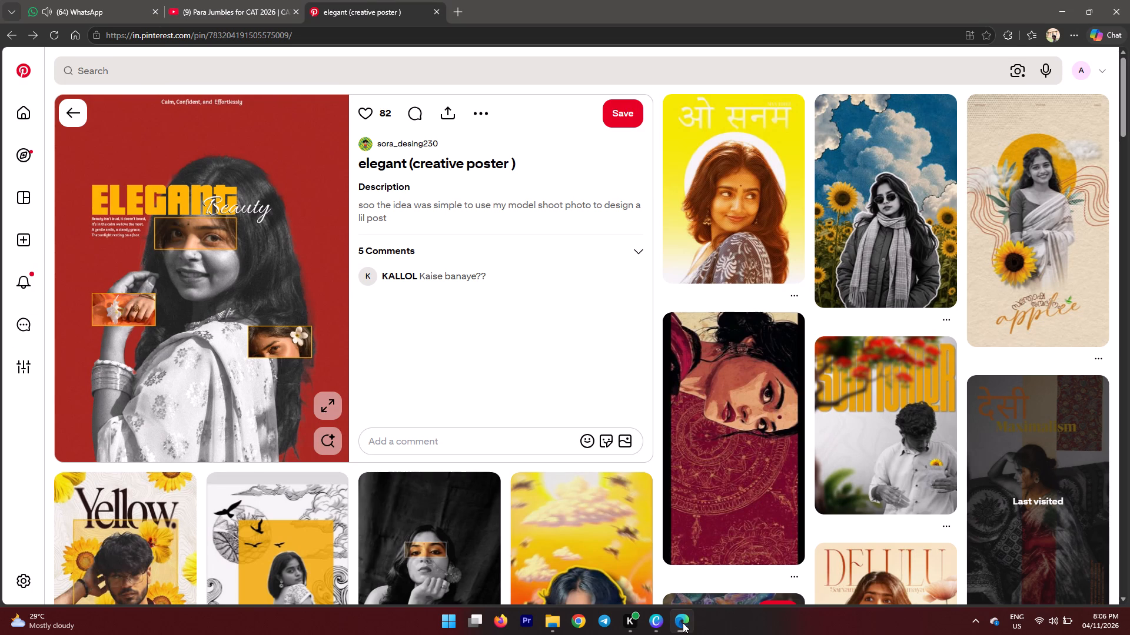
pyautogui.click(683, 623)
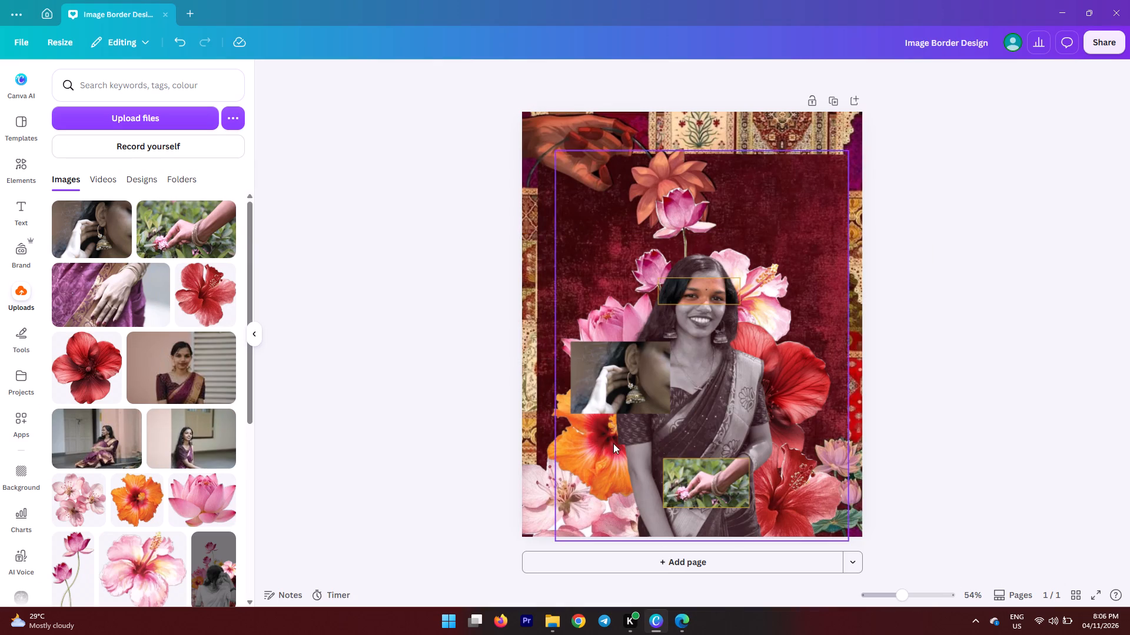
# Shrink the earring snip to slightly under 288 × 209 and reposition it against the model's shoulder, just above the orange hibiscus.
pyautogui.moveTo(621, 388); pyautogui.dragTo(613, 382)
pyautogui.moveTo(662, 406); pyautogui.dragTo(656, 396)
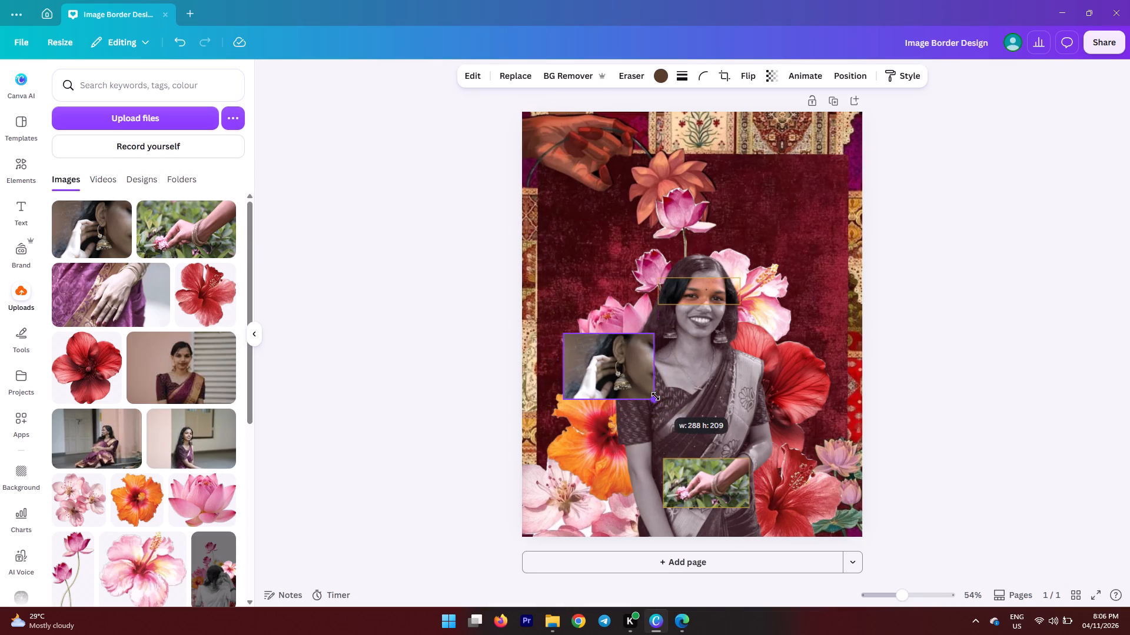
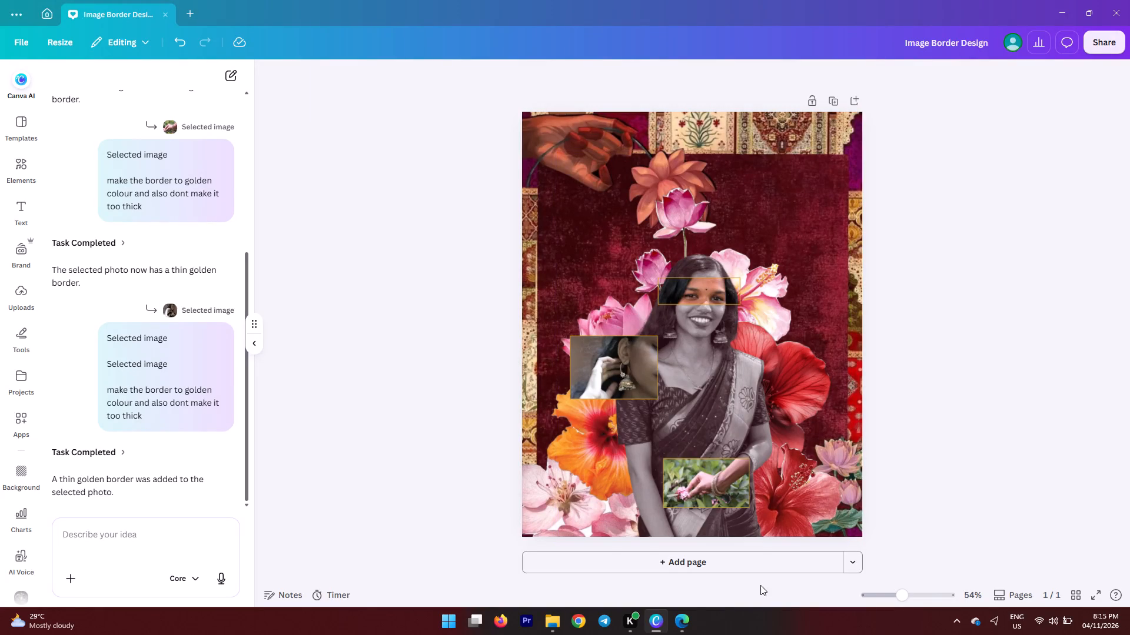
# Check the elegant poster on Pinterest for how its bordered inset close-ups and title text are arranged, and return to Canva.
pyautogui.click(680, 623)
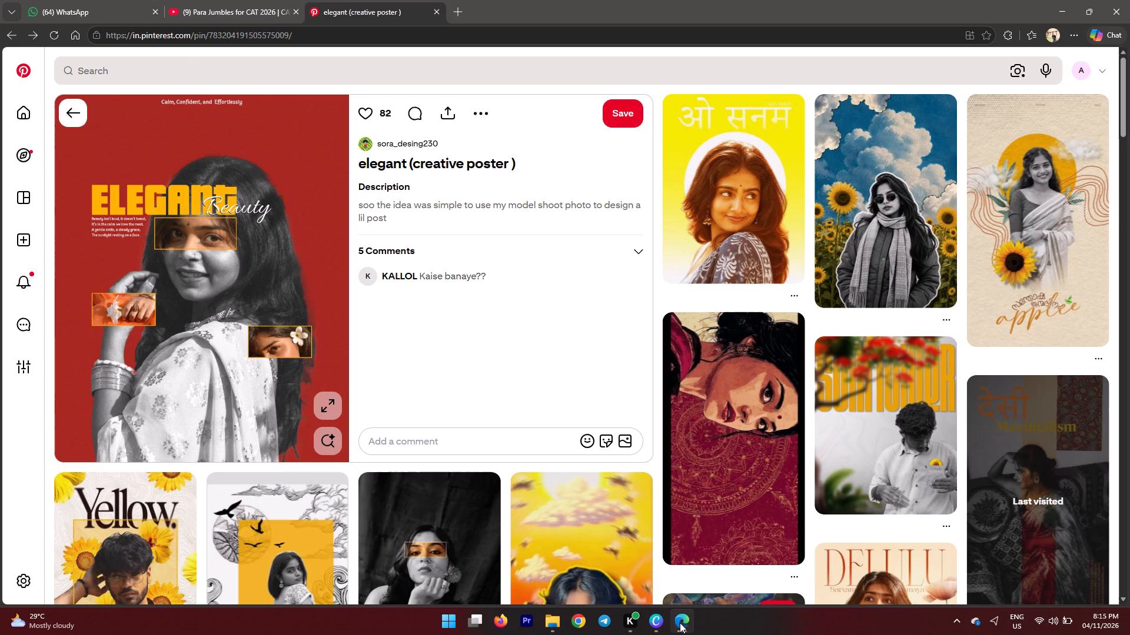
pyautogui.click(680, 623)
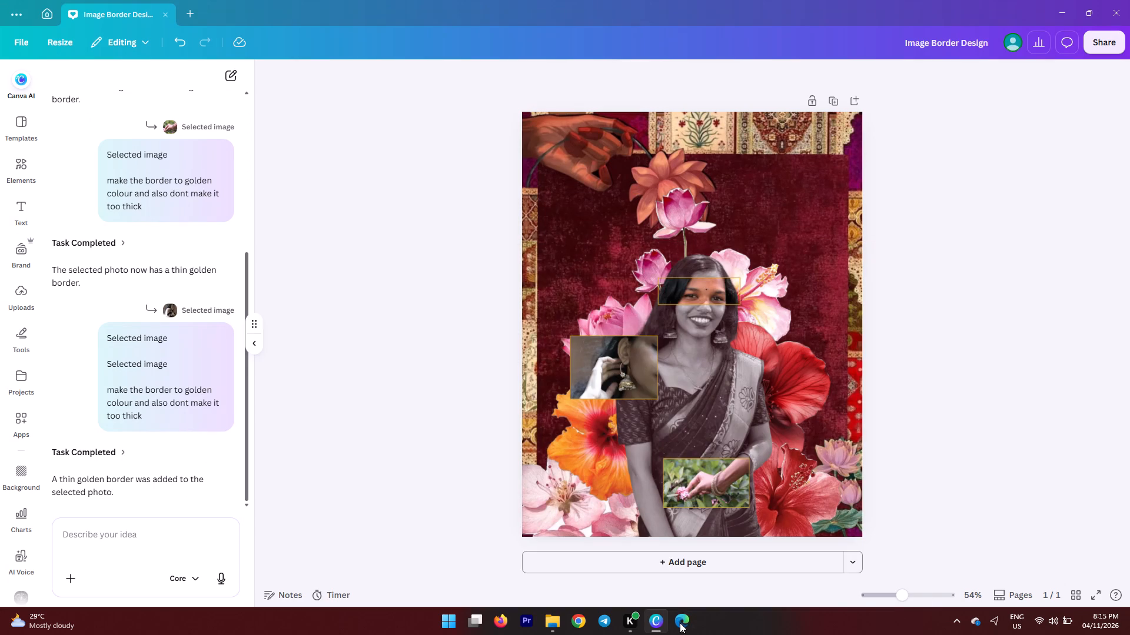
pyautogui.click(680, 623)
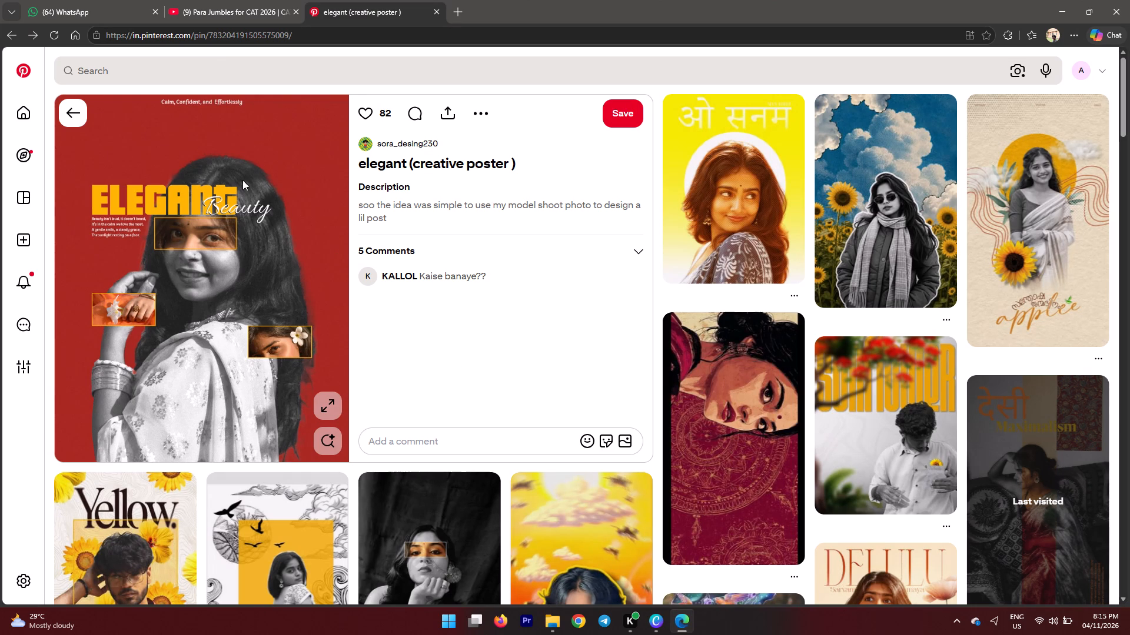
pyautogui.doubleClick(231, 191)
pyautogui.scroll(2, 205, 196)
pyautogui.scroll(-1, 205, 198)
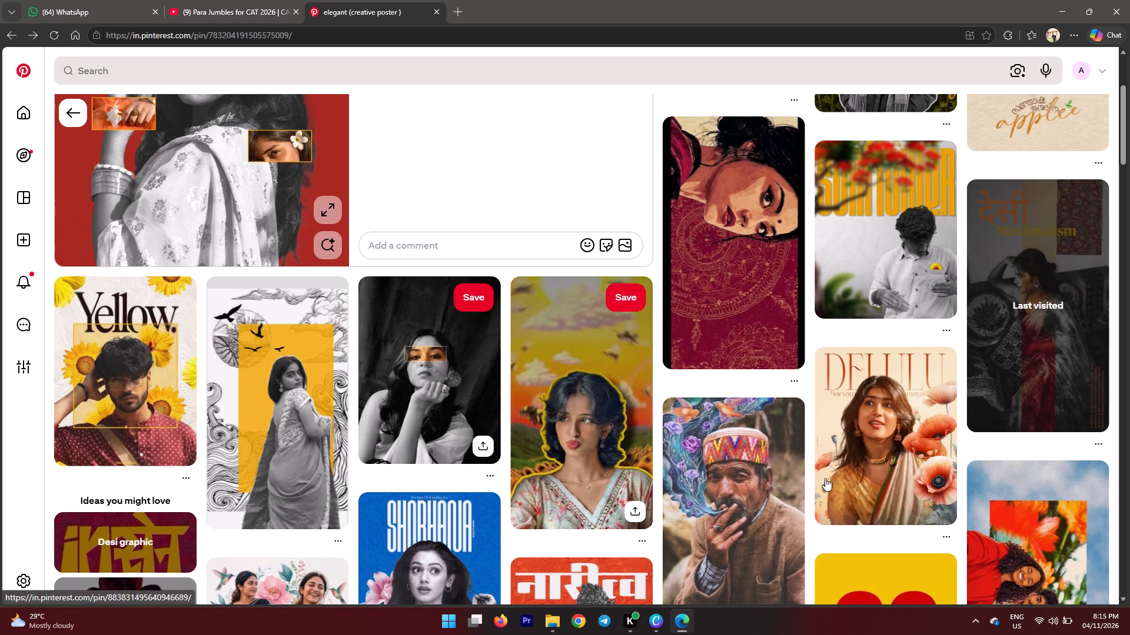
pyautogui.click(664, 621)
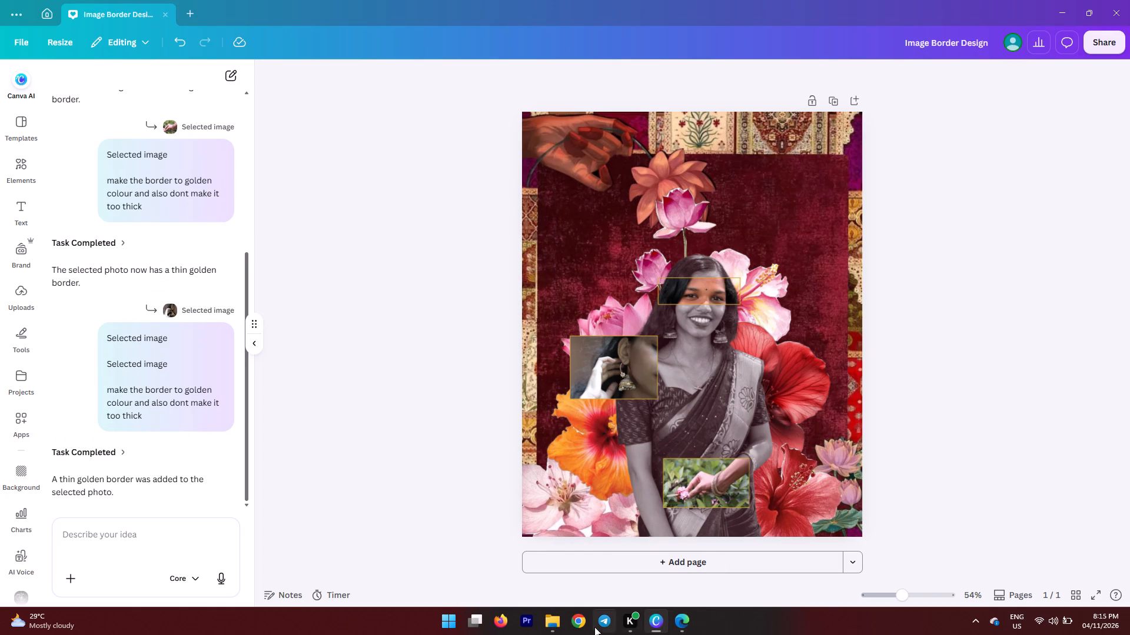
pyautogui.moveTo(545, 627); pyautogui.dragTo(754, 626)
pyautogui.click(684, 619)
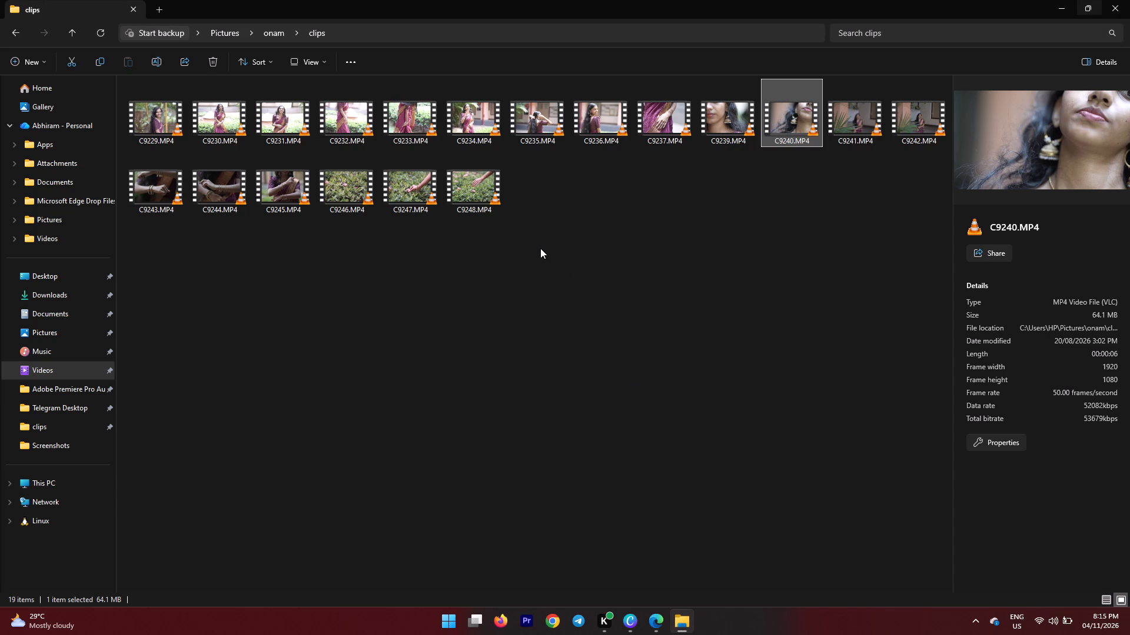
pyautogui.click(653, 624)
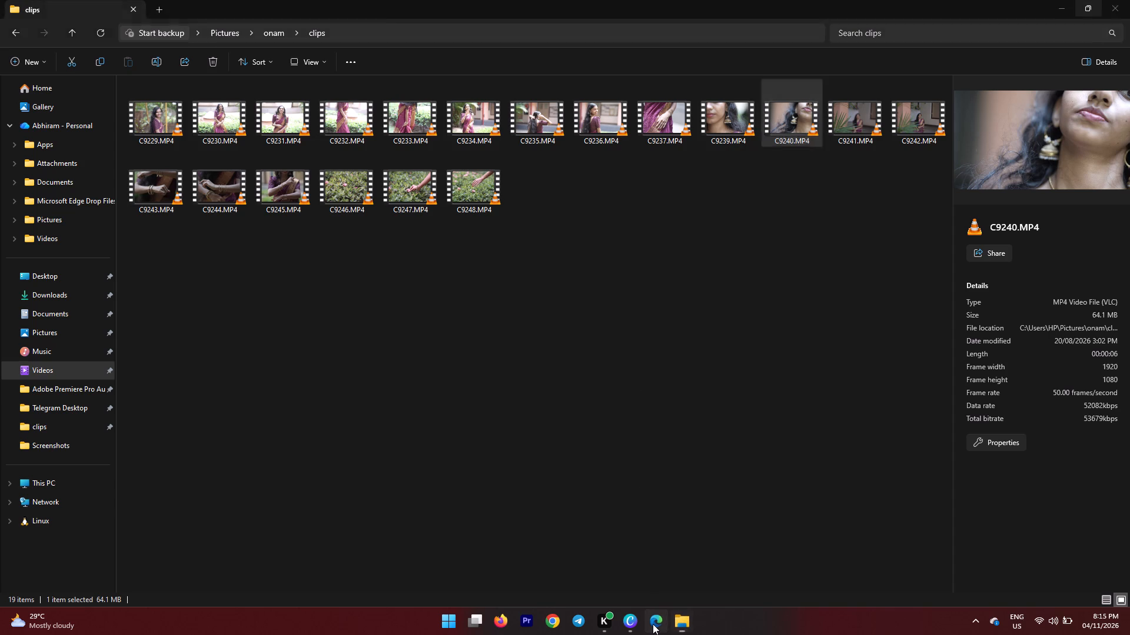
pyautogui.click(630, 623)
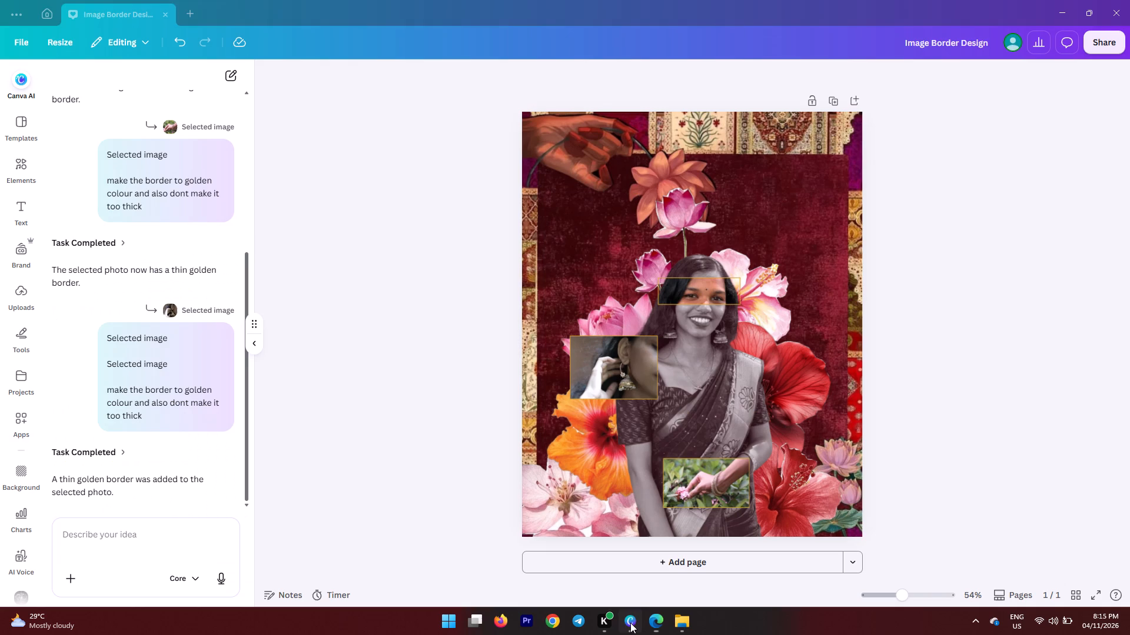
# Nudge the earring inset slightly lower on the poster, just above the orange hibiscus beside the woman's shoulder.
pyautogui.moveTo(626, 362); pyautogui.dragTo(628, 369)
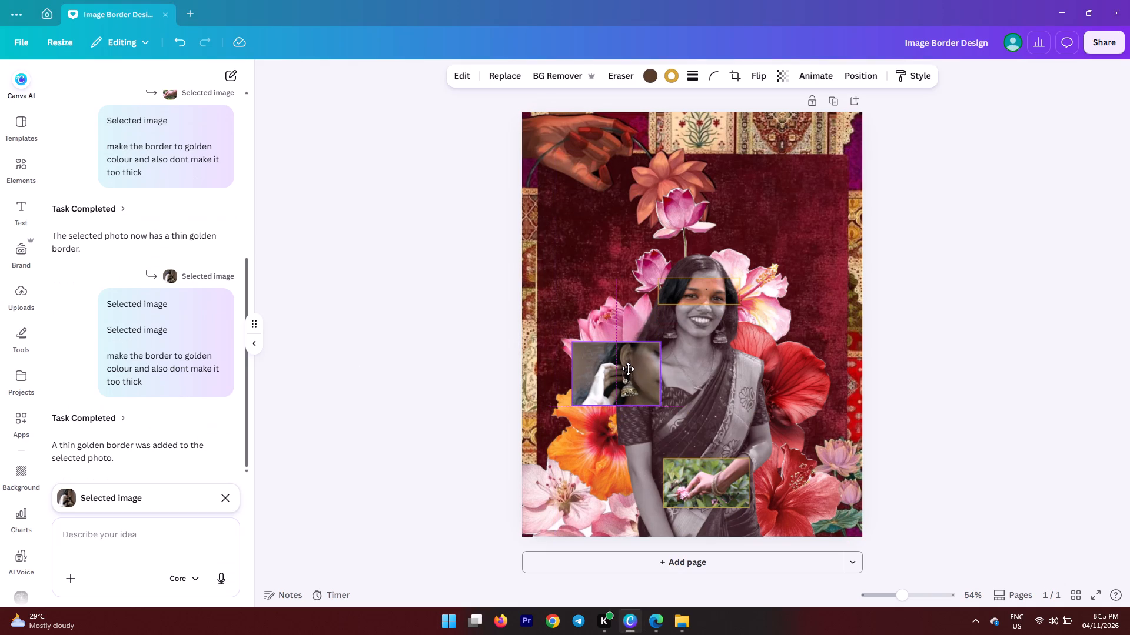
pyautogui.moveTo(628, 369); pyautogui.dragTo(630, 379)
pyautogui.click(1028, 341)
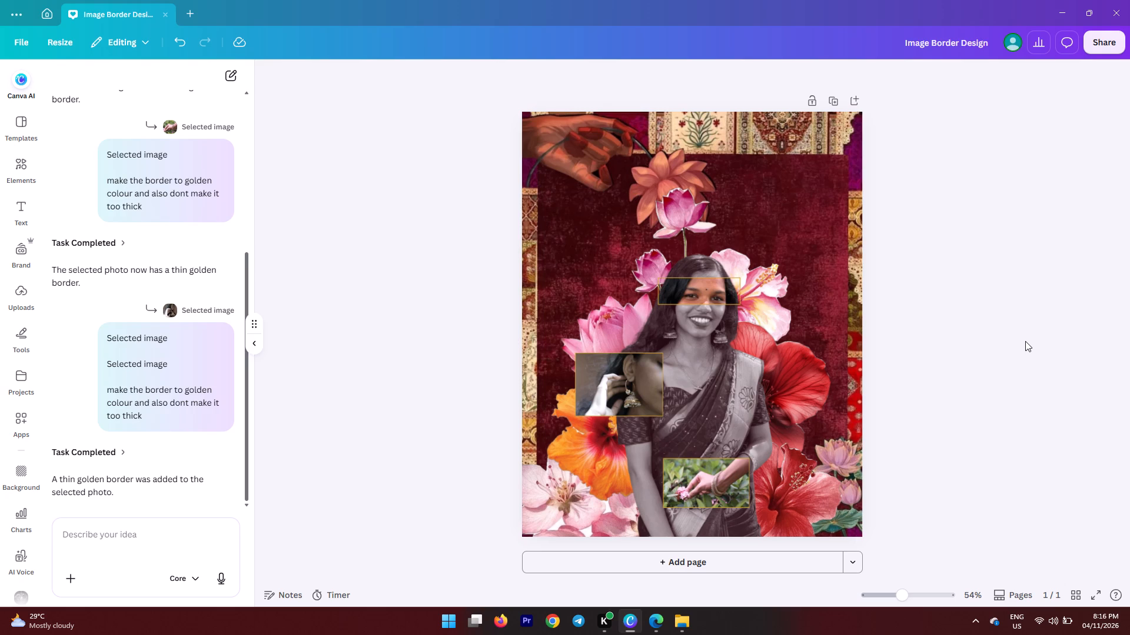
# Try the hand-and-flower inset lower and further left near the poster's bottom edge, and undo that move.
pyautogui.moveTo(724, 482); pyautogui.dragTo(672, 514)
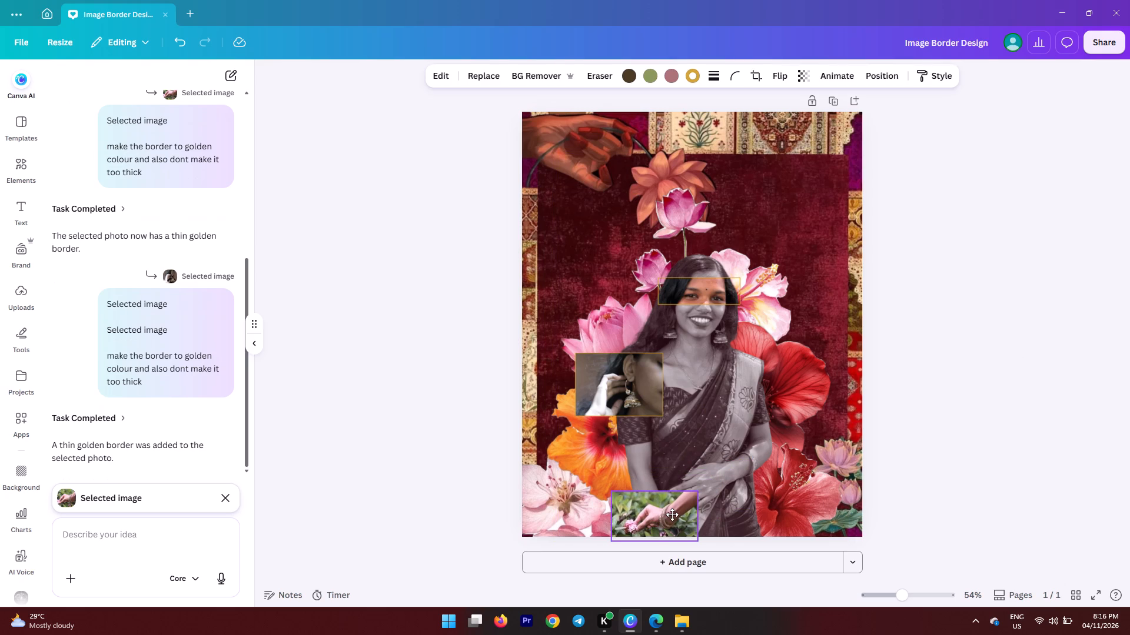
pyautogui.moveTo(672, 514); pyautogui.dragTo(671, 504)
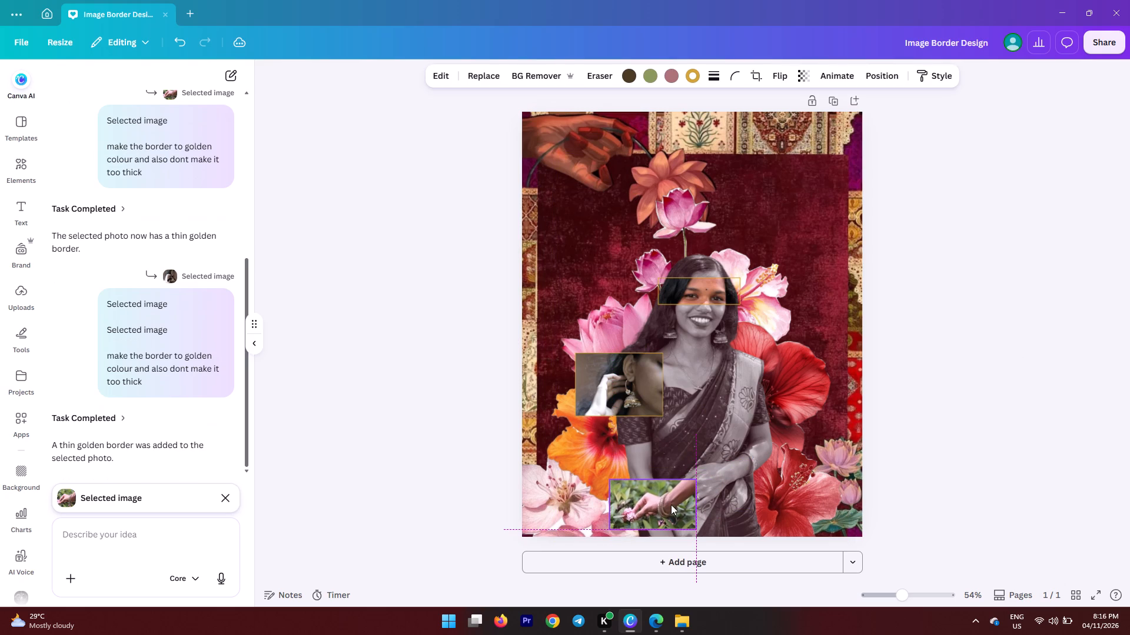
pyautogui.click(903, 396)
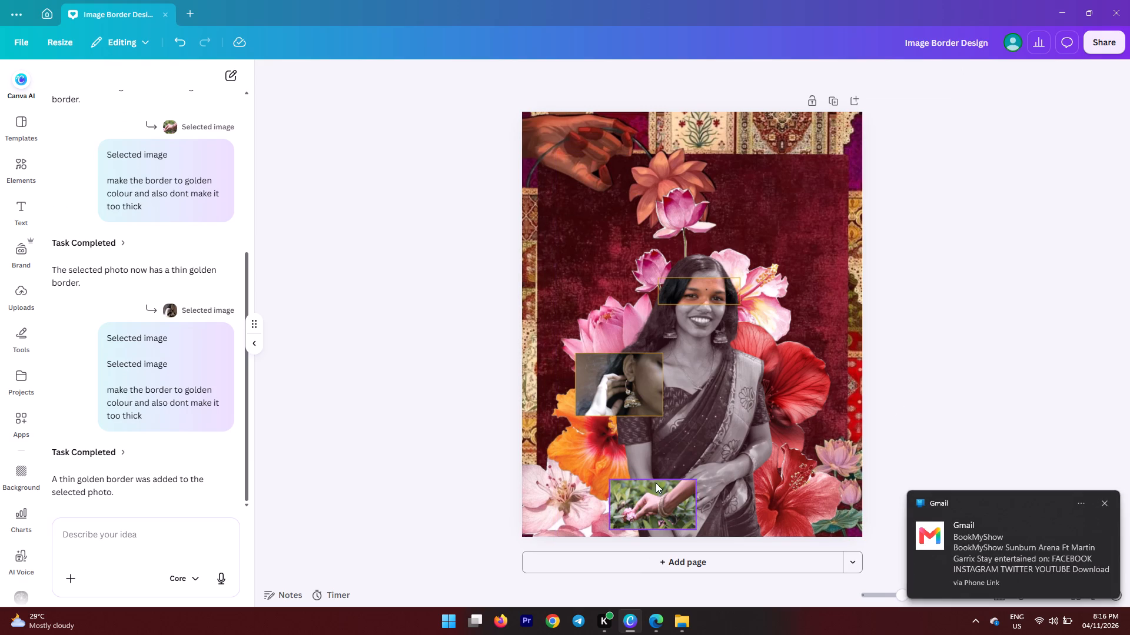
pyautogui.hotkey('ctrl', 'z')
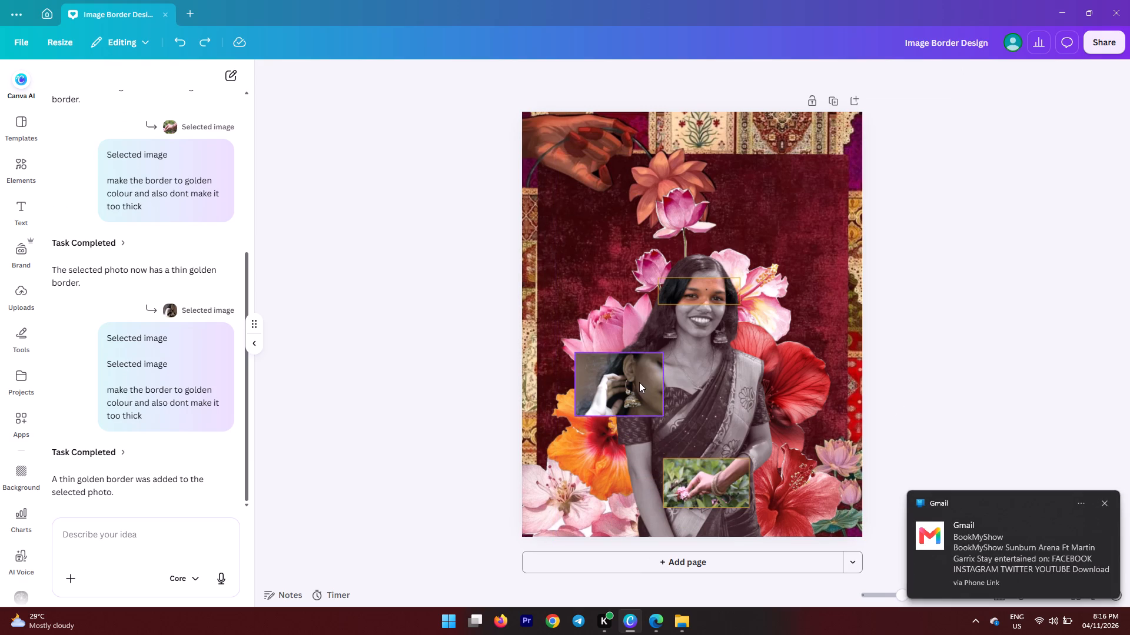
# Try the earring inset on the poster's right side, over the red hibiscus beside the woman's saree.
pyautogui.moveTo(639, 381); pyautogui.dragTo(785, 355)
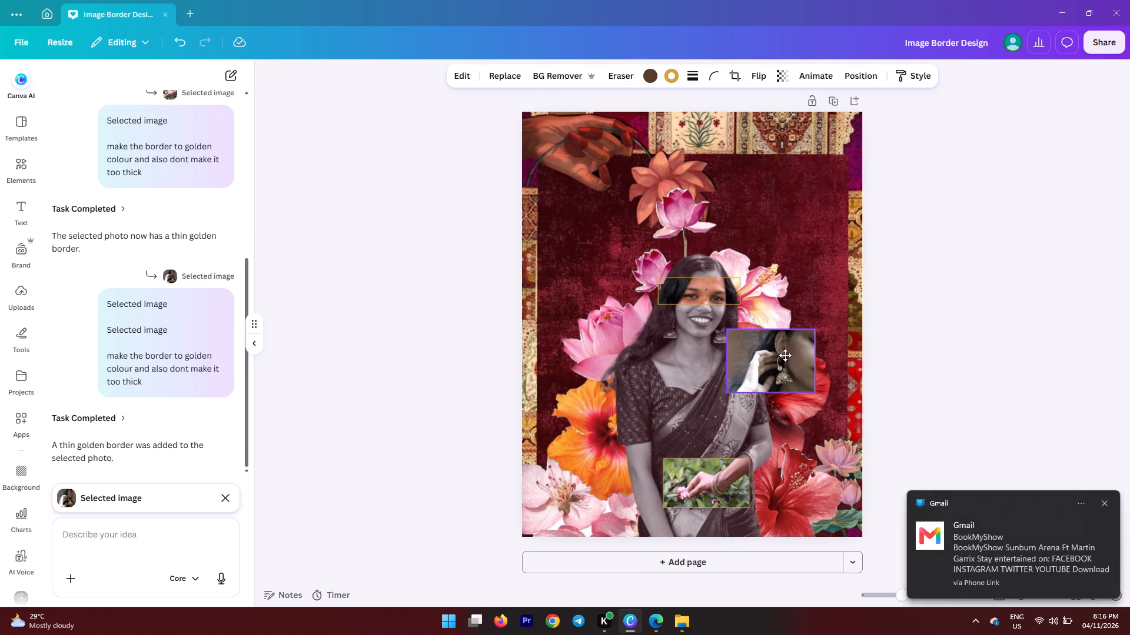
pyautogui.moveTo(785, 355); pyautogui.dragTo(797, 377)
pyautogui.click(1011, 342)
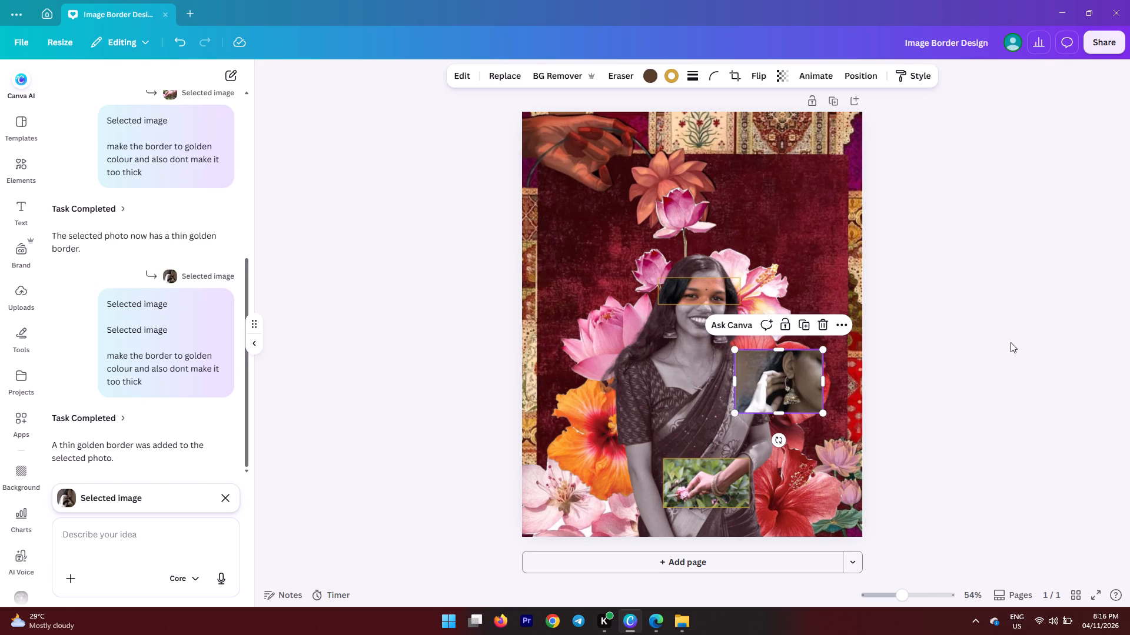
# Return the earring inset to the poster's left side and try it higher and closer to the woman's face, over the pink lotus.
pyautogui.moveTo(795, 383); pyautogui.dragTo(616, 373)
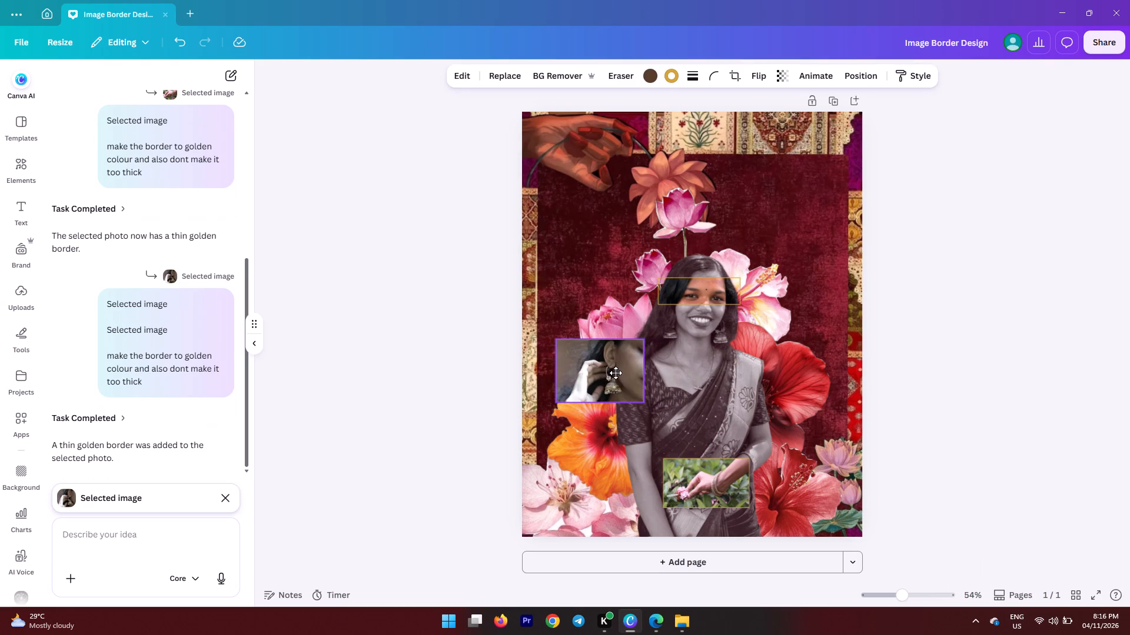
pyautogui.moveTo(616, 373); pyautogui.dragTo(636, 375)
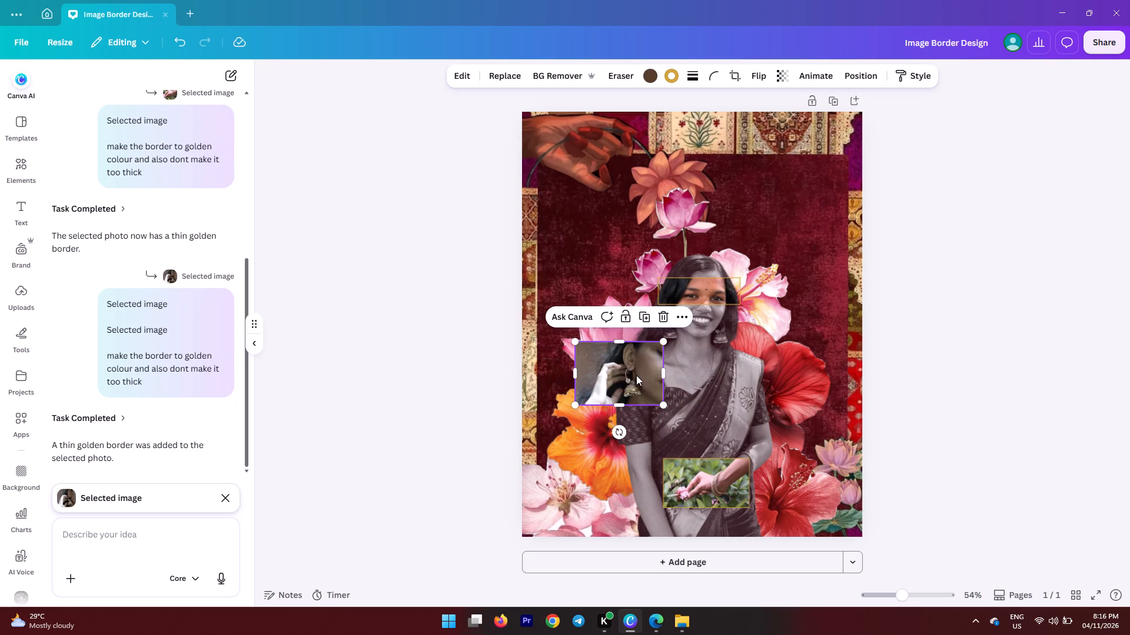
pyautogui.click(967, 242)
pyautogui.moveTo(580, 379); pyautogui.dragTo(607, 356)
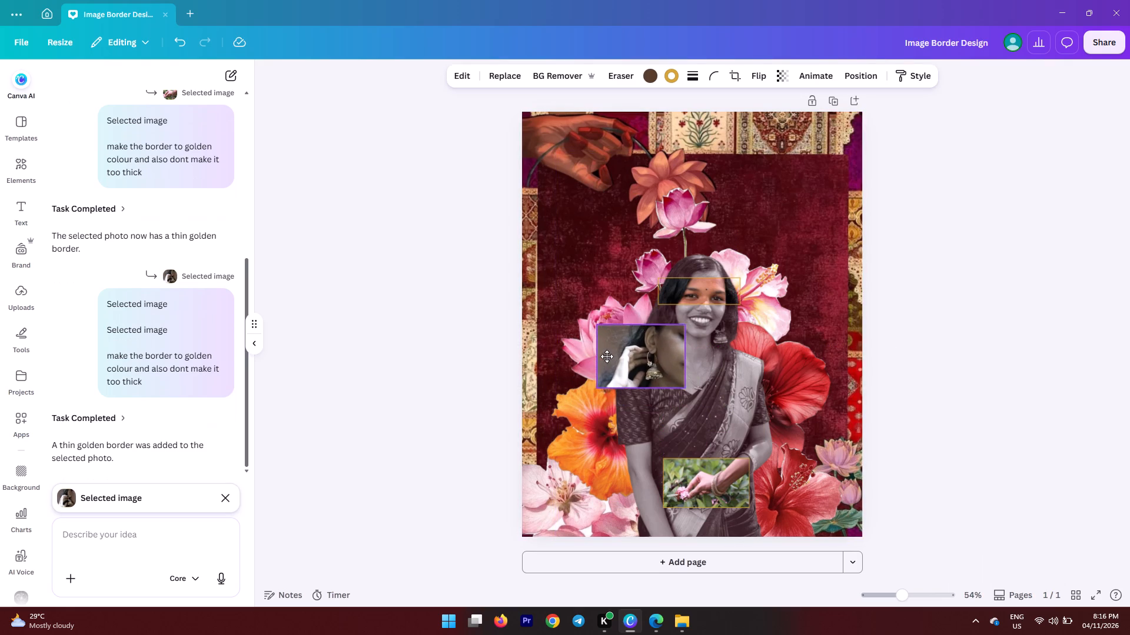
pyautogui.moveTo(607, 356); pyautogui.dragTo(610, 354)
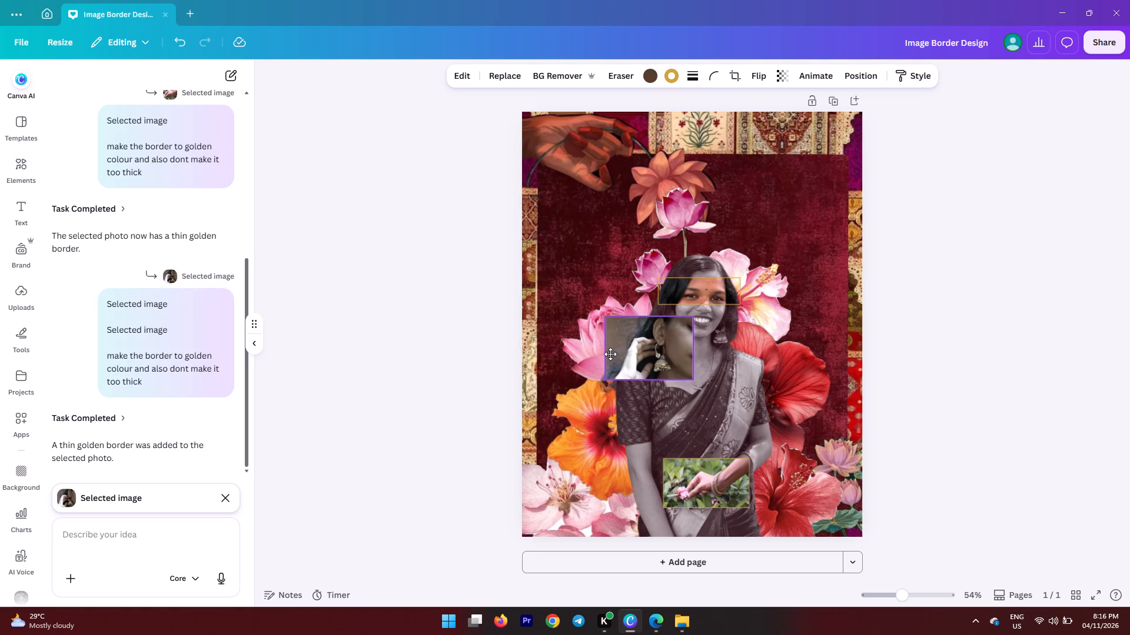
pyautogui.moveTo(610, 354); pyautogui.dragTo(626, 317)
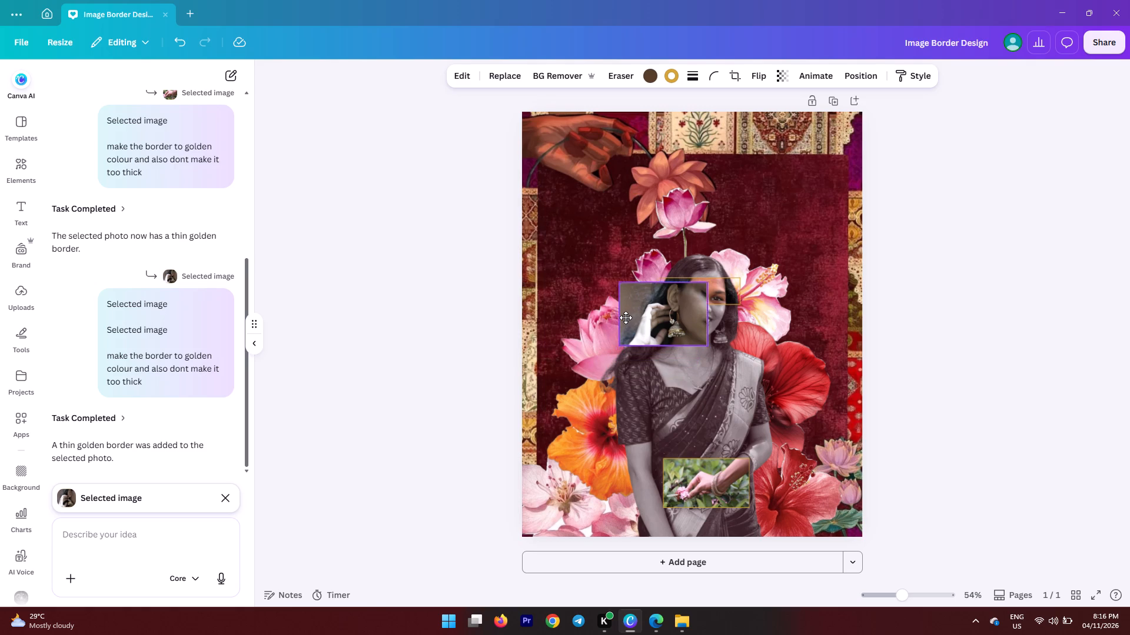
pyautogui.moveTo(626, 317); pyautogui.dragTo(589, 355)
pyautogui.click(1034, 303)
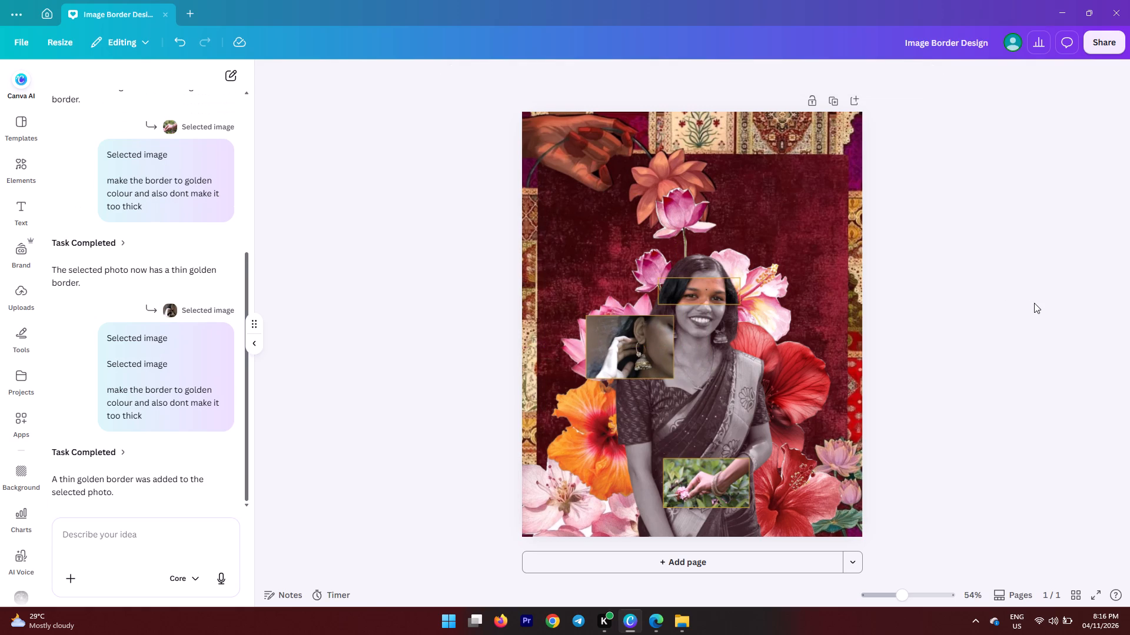
# Settle the earring inset beside the woman's shoulder on the poster's left, between the pink lotus and orange hibiscus.
pyautogui.moveTo(618, 352); pyautogui.dragTo(614, 389)
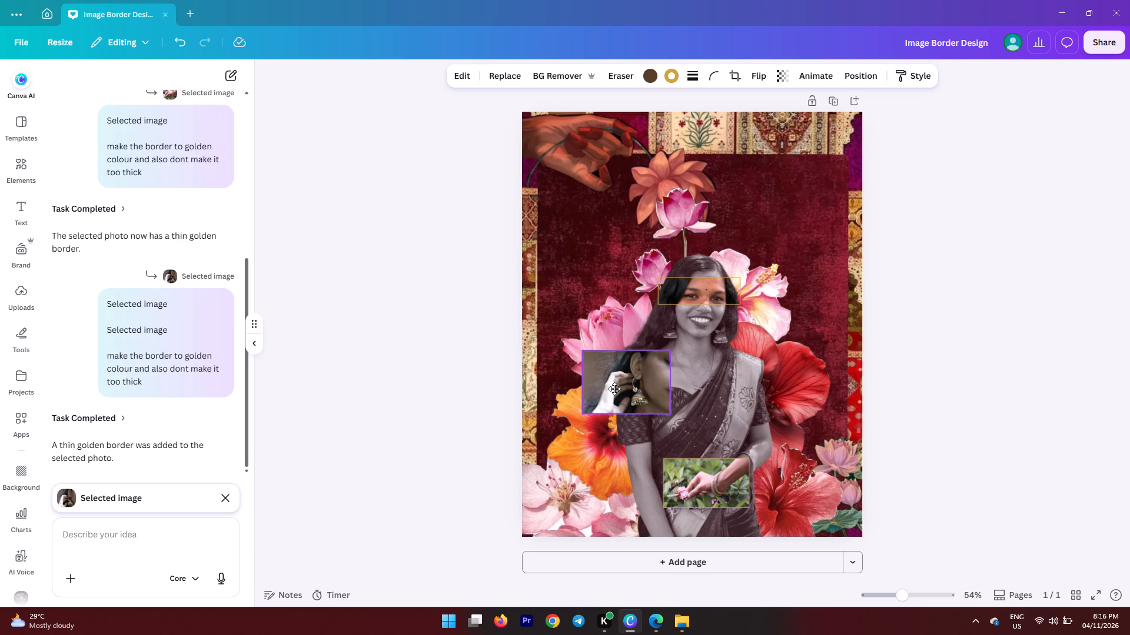
pyautogui.moveTo(614, 389); pyautogui.dragTo(604, 392)
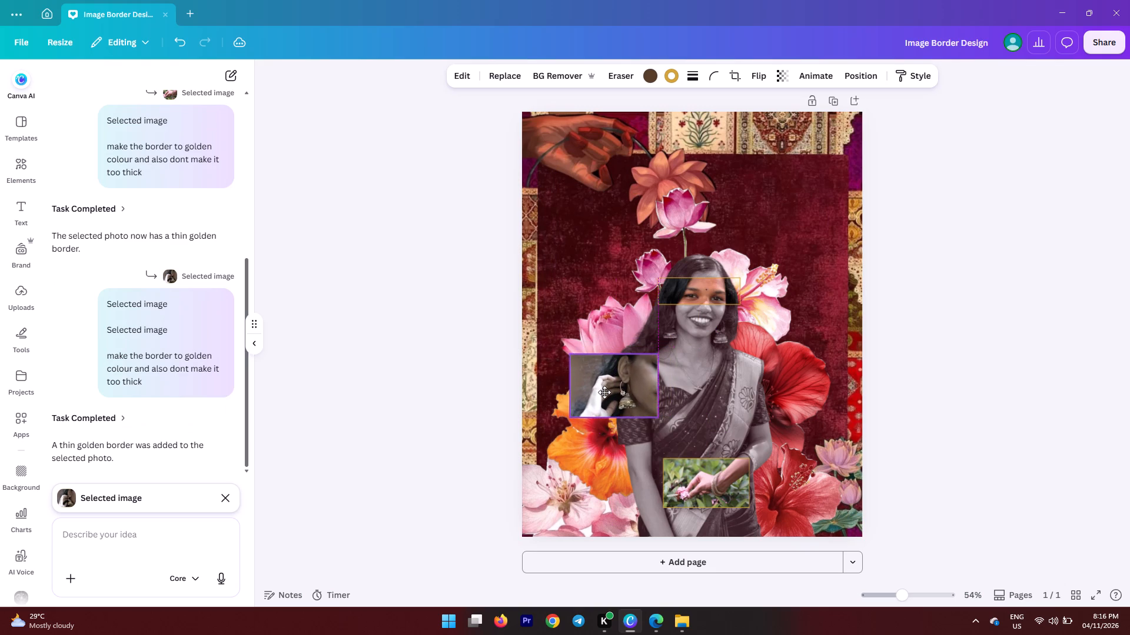
pyautogui.moveTo(604, 392); pyautogui.dragTo(601, 379)
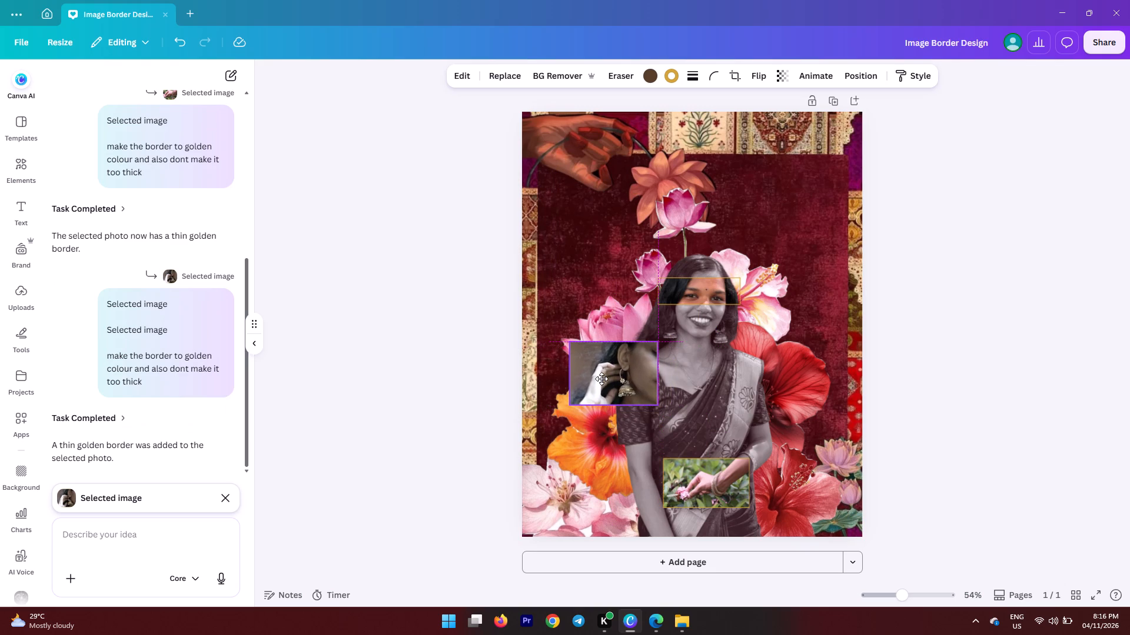
pyautogui.moveTo(601, 379); pyautogui.dragTo(603, 382)
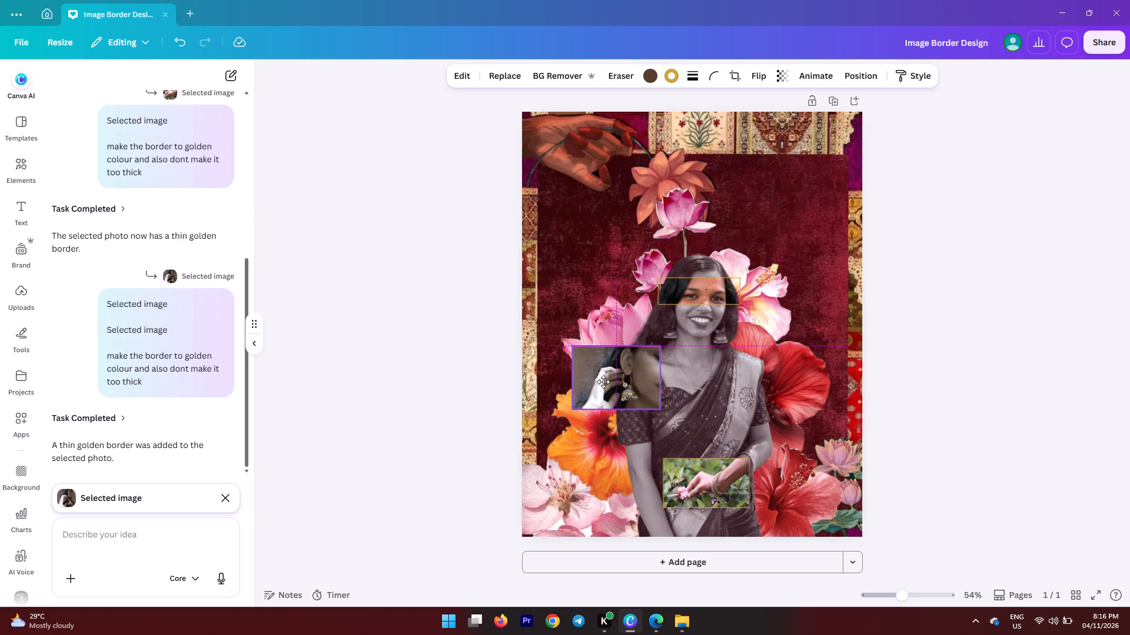
pyautogui.moveTo(603, 382); pyautogui.dragTo(606, 382)
pyautogui.click(1000, 335)
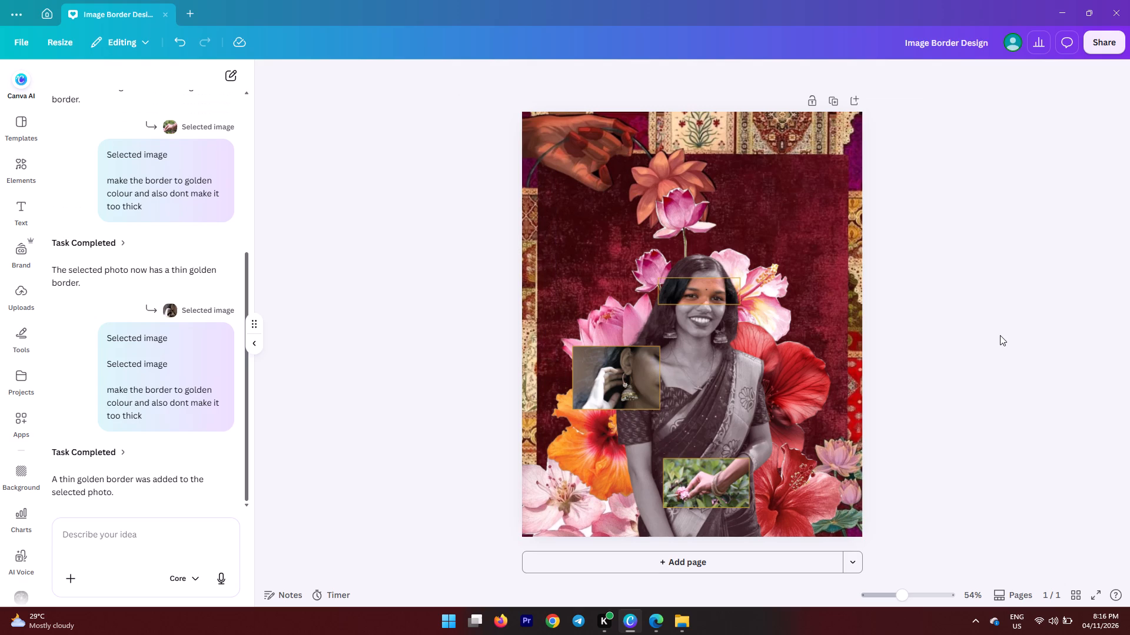
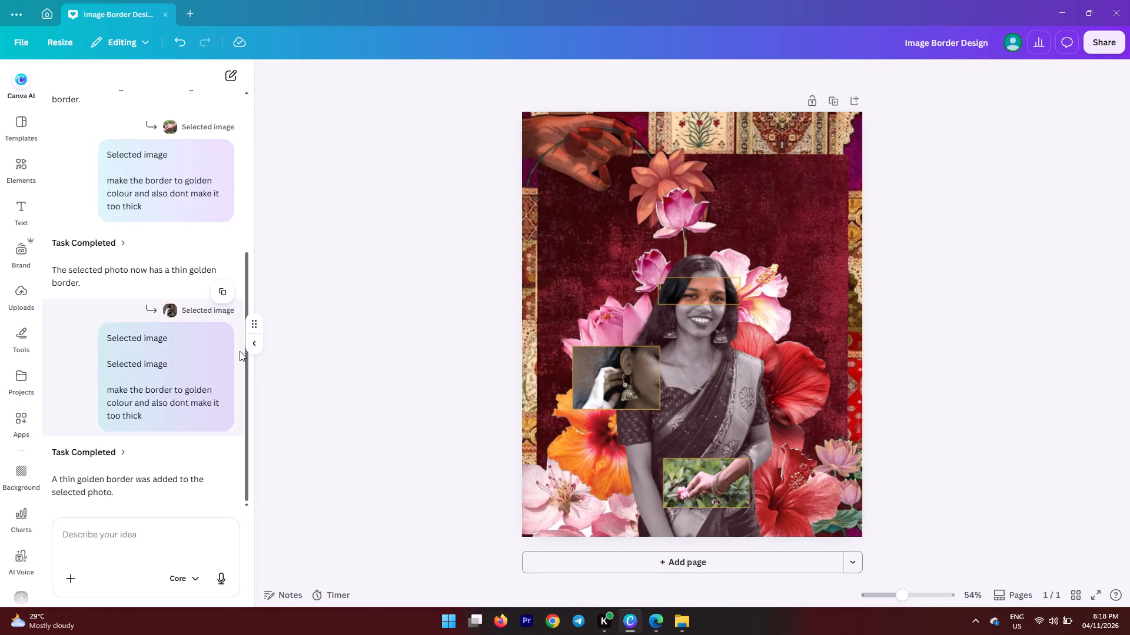
# Hide the Canva AI conversation so the poster has the whole workspace.
pyautogui.click(256, 351)
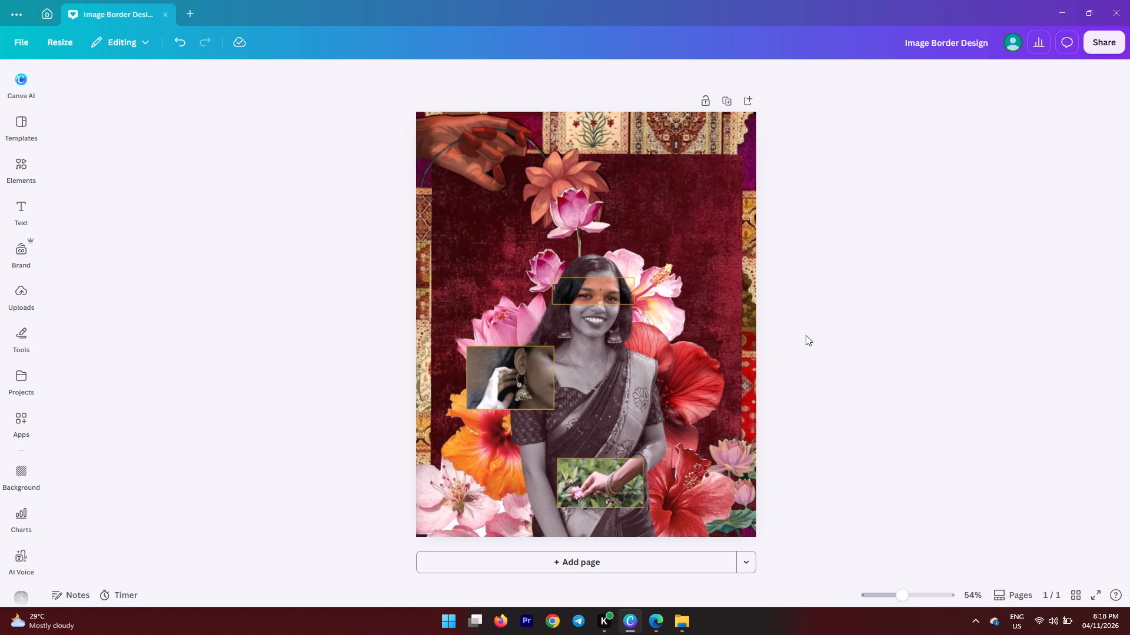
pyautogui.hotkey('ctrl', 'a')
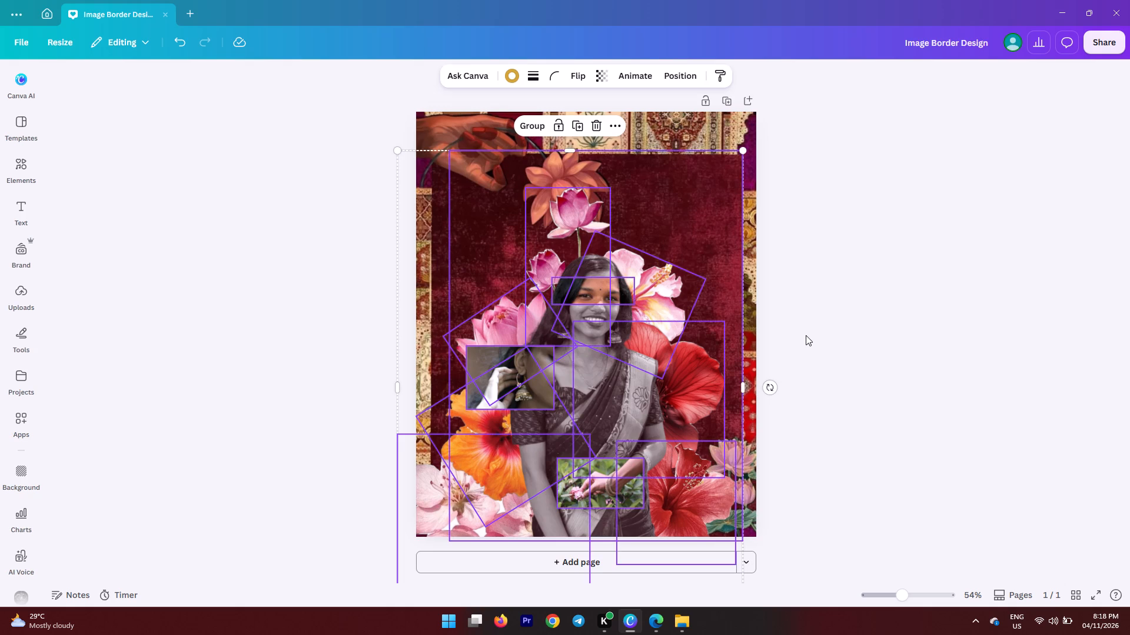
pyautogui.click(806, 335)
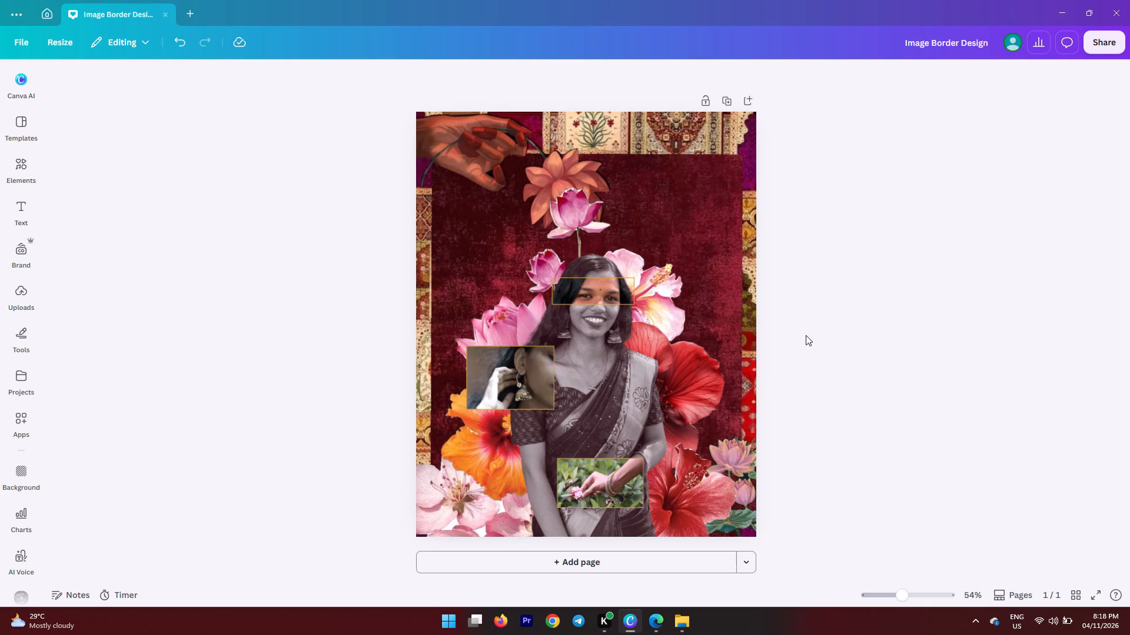
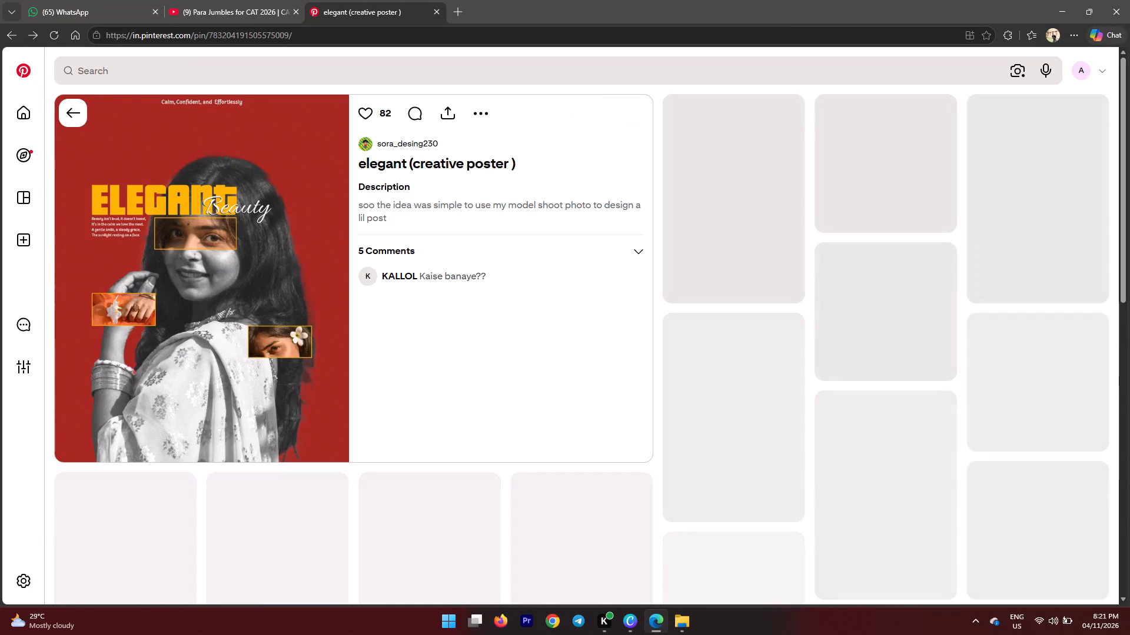
# Run a visual search on the elegant poster pin, limiting the search area to its "ELEGANT Beauty" title lettering.
pyautogui.click(111, 225)
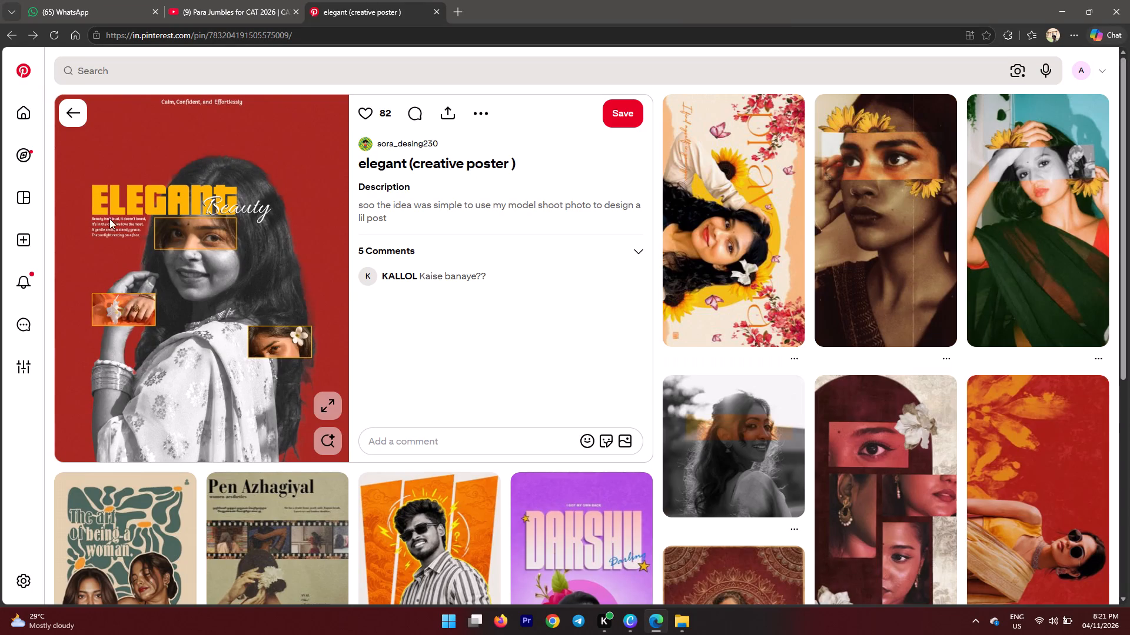
pyautogui.click(327, 443)
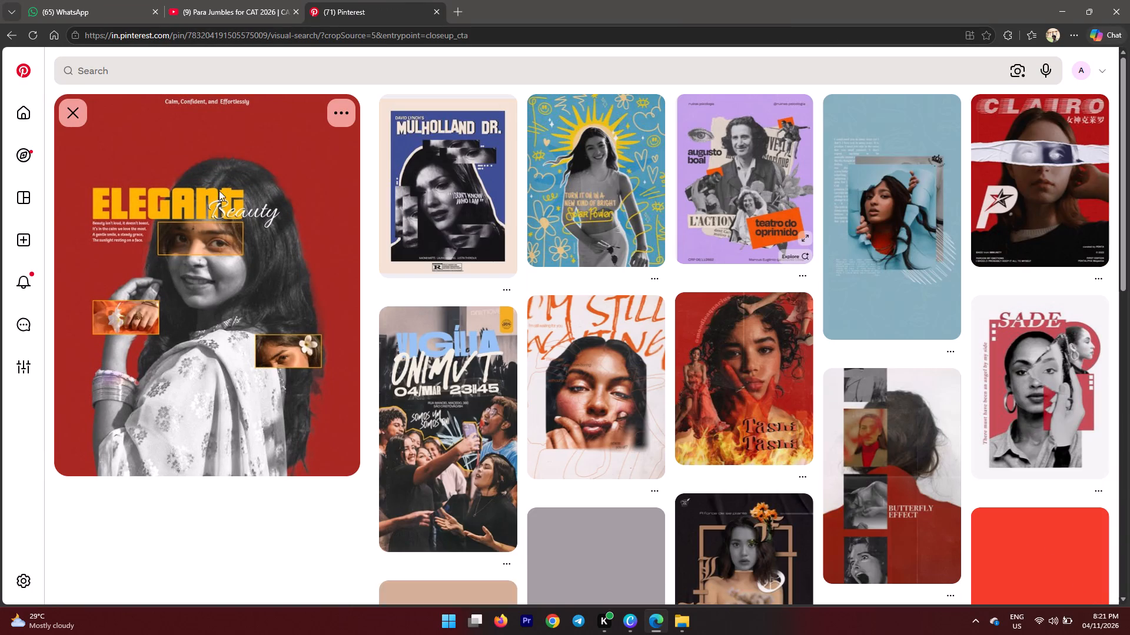
pyautogui.click(210, 198)
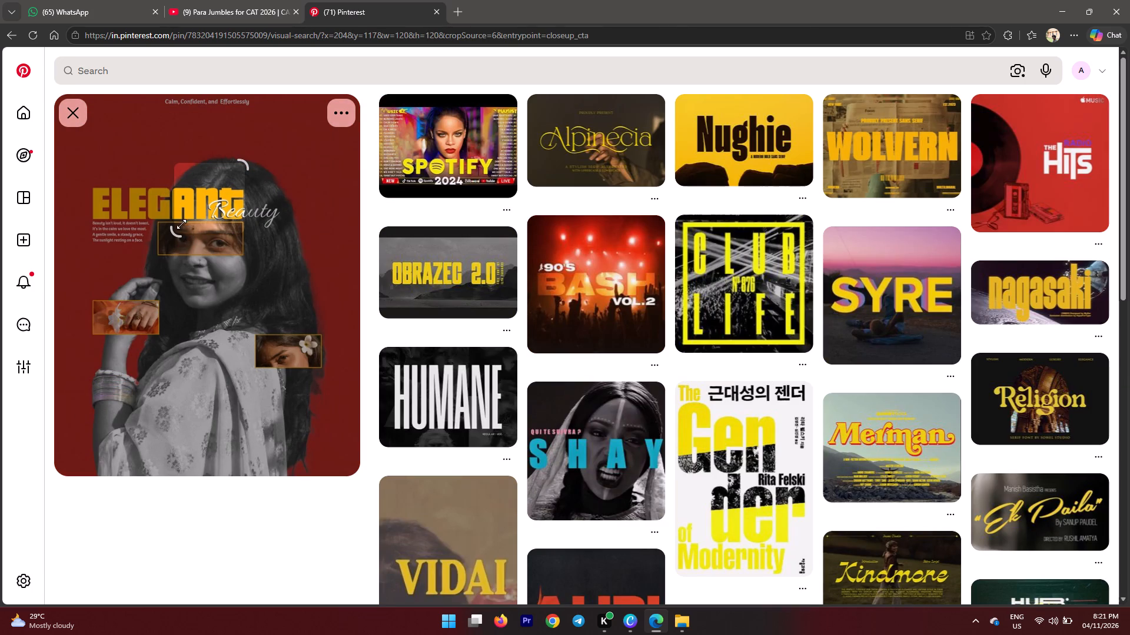
pyautogui.moveTo(178, 228); pyautogui.dragTo(81, 228)
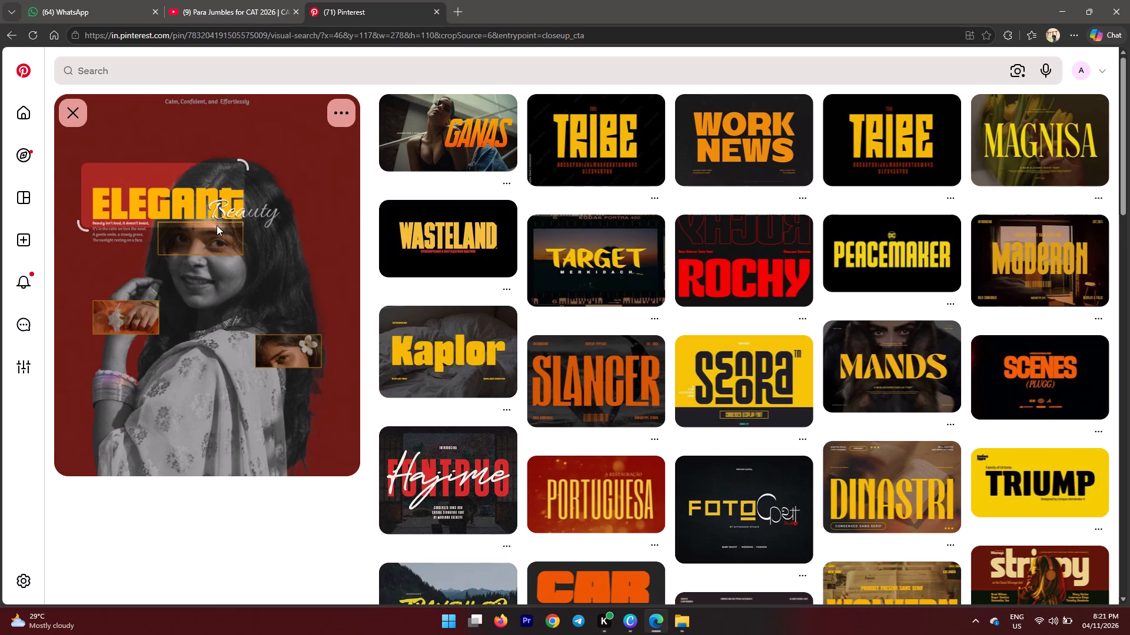
pyautogui.moveTo(145, 207); pyautogui.dragTo(204, 219)
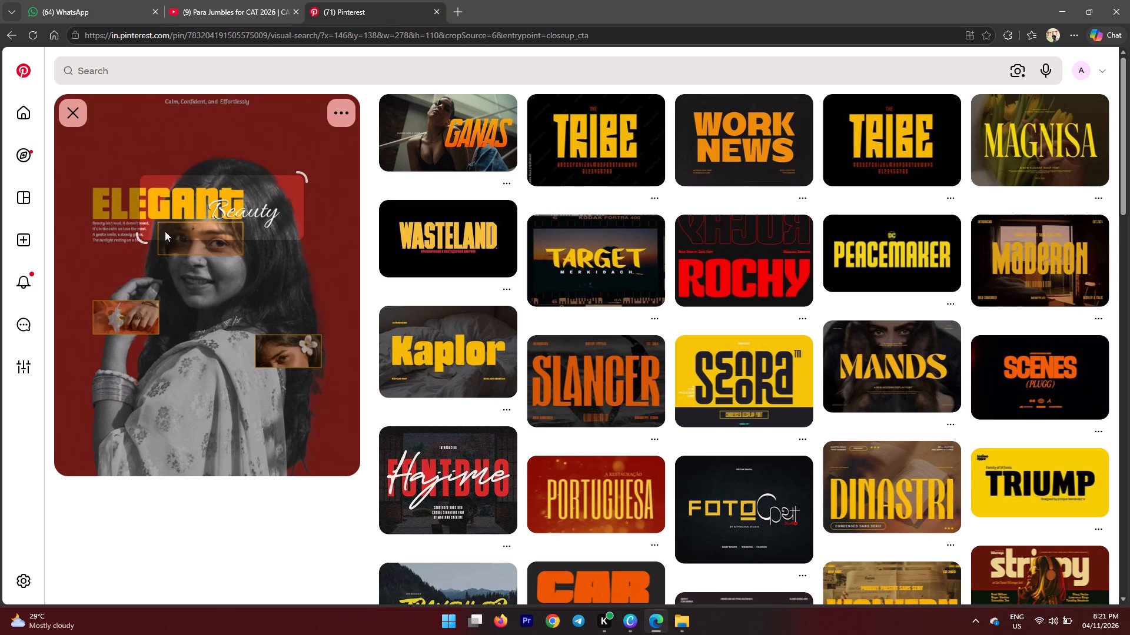
pyautogui.moveTo(139, 239); pyautogui.dragTo(80, 226)
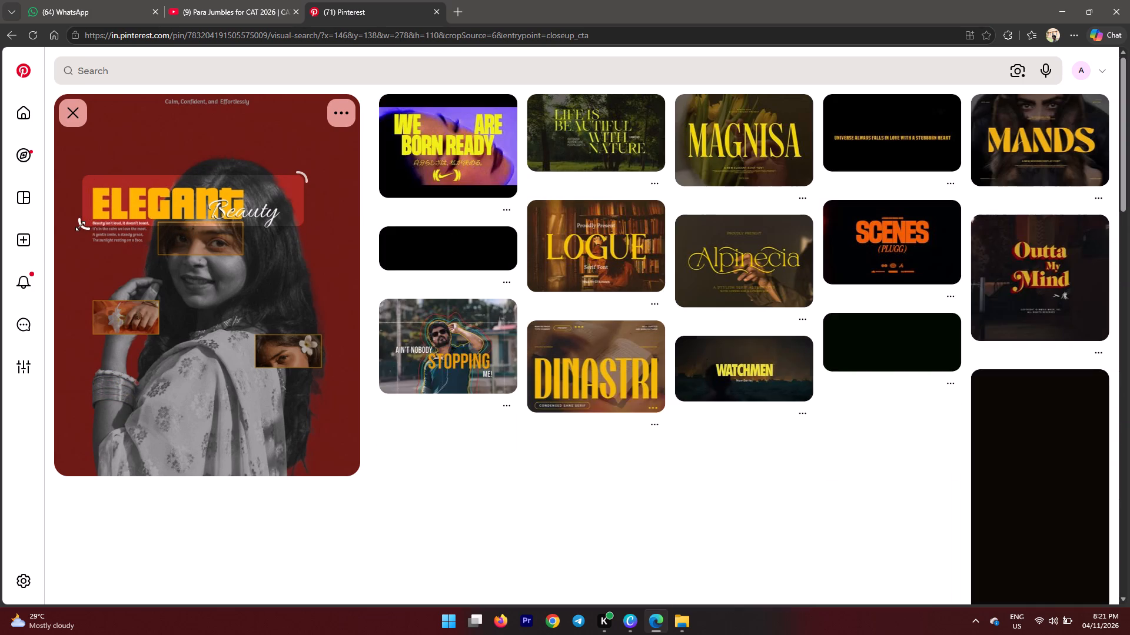
pyautogui.moveTo(80, 226); pyautogui.dragTo(72, 232)
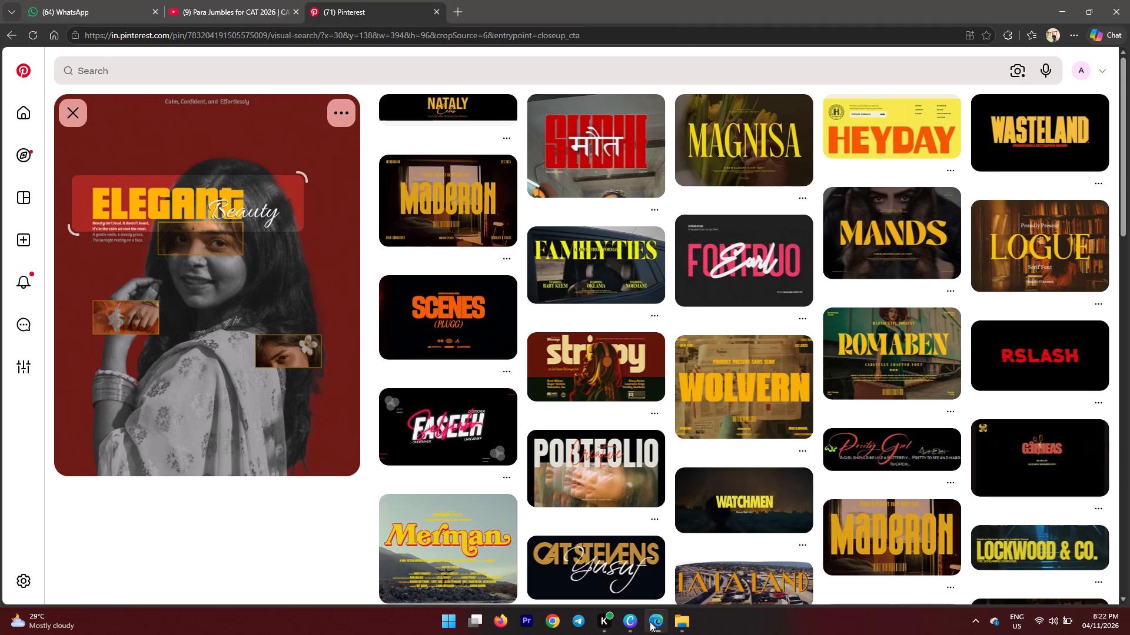
# Check the poster in Canva, return to Pinterest and examine the visually similar title designs for typography ideas.
pyautogui.click(631, 625)
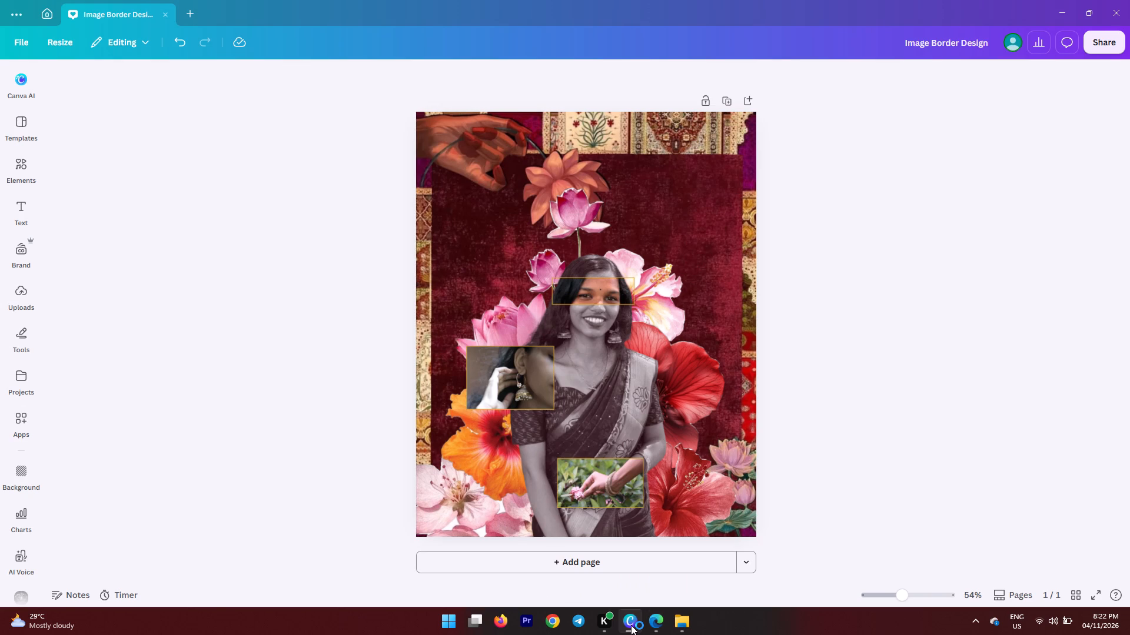
pyautogui.click(631, 625)
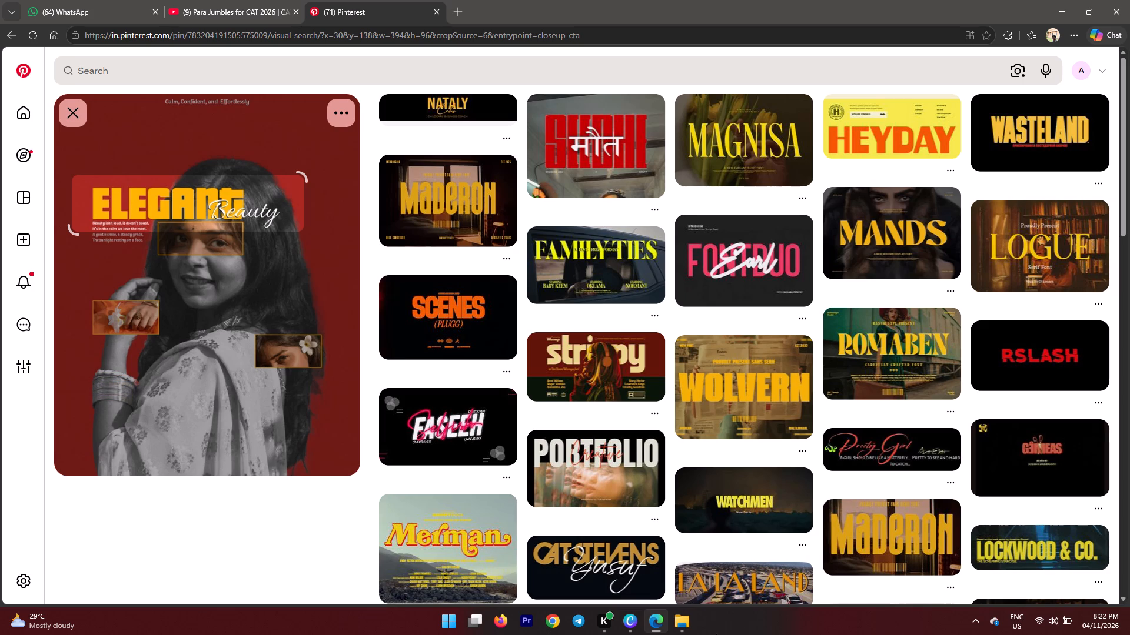
pyautogui.scroll(-1, 726, 355)
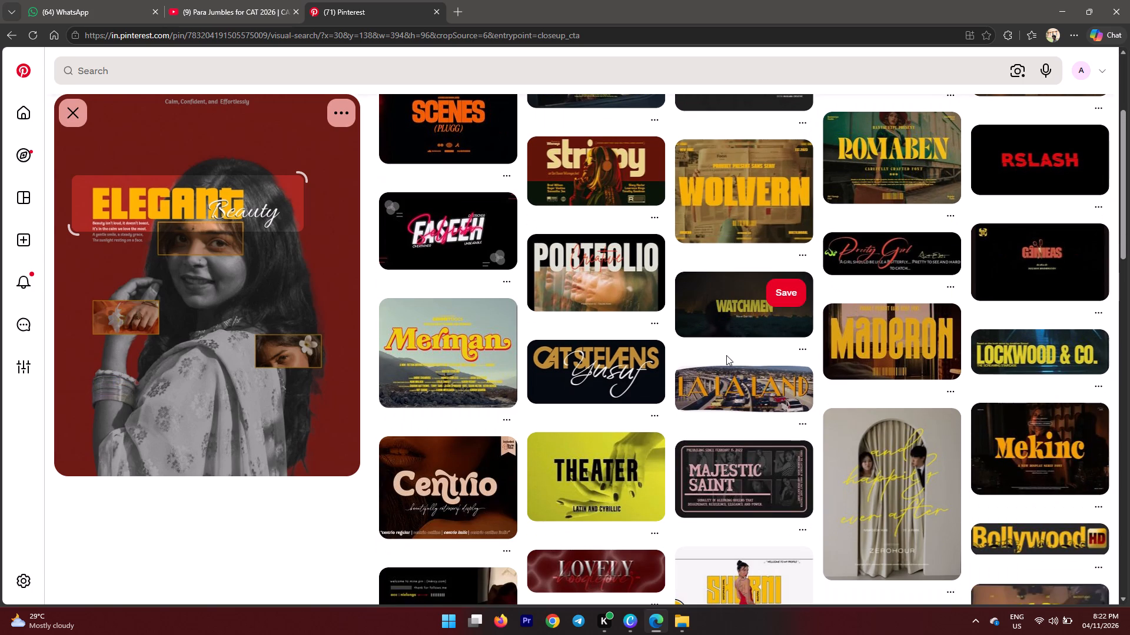
pyautogui.scroll(-2, 726, 355)
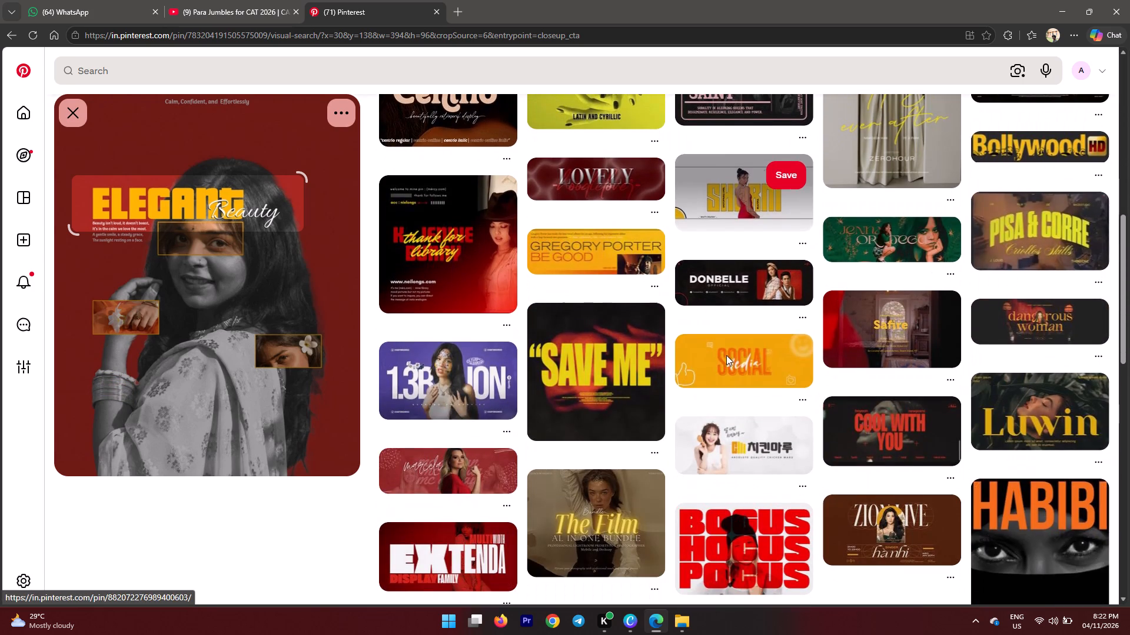
pyautogui.scroll(-1, 726, 355)
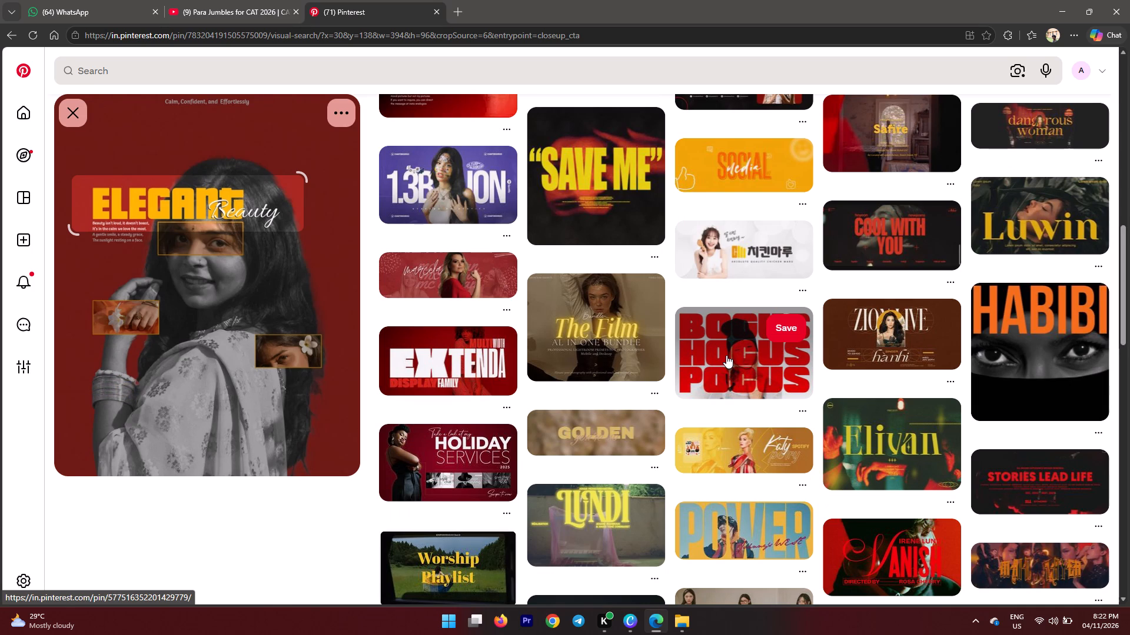
pyautogui.scroll(-2, 726, 355)
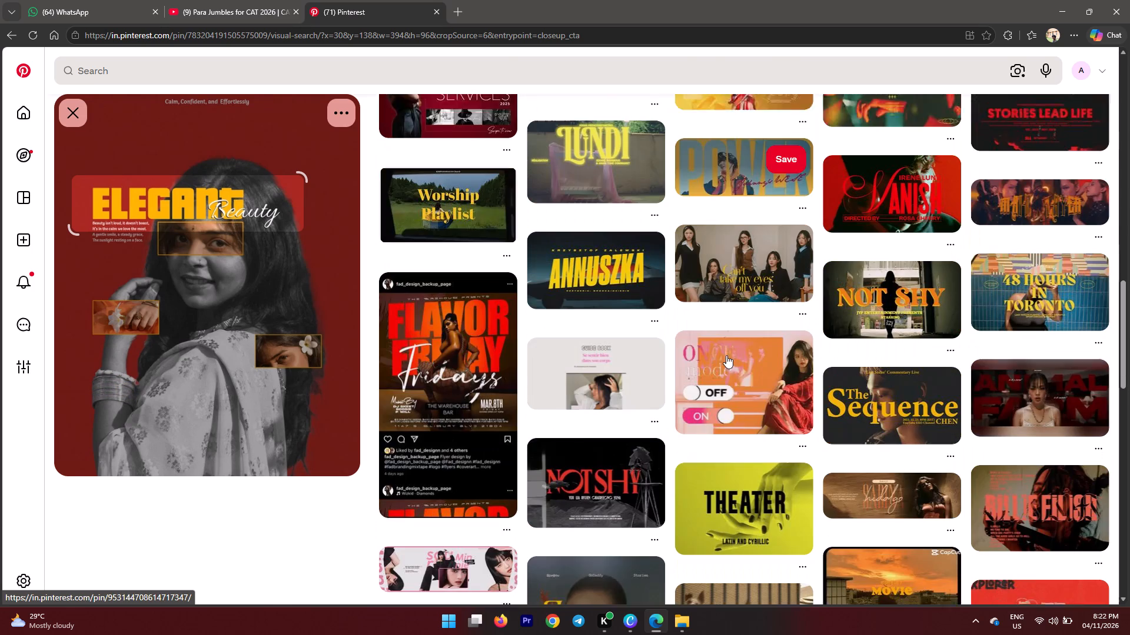
pyautogui.scroll(-1, 726, 355)
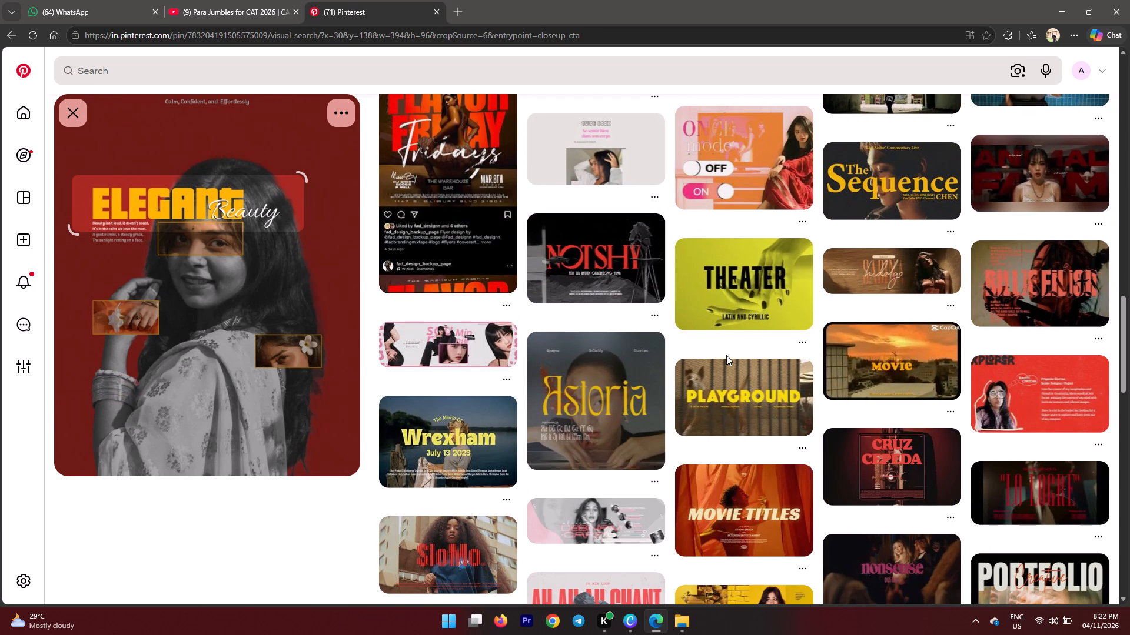
pyautogui.scroll(-1, 726, 355)
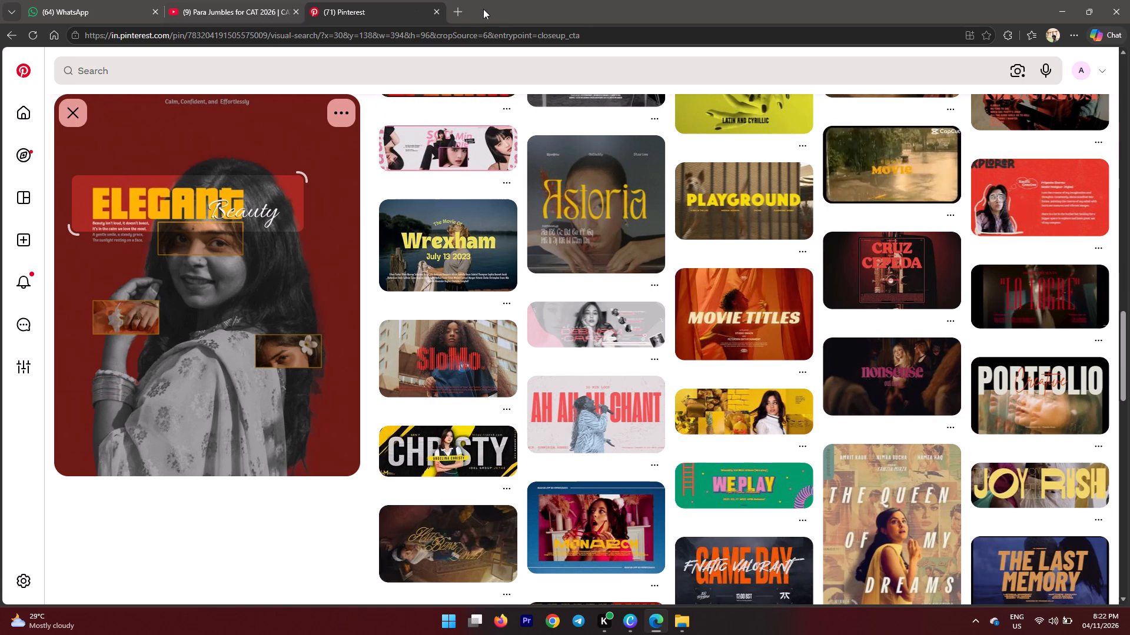
pyautogui.click(460, 10)
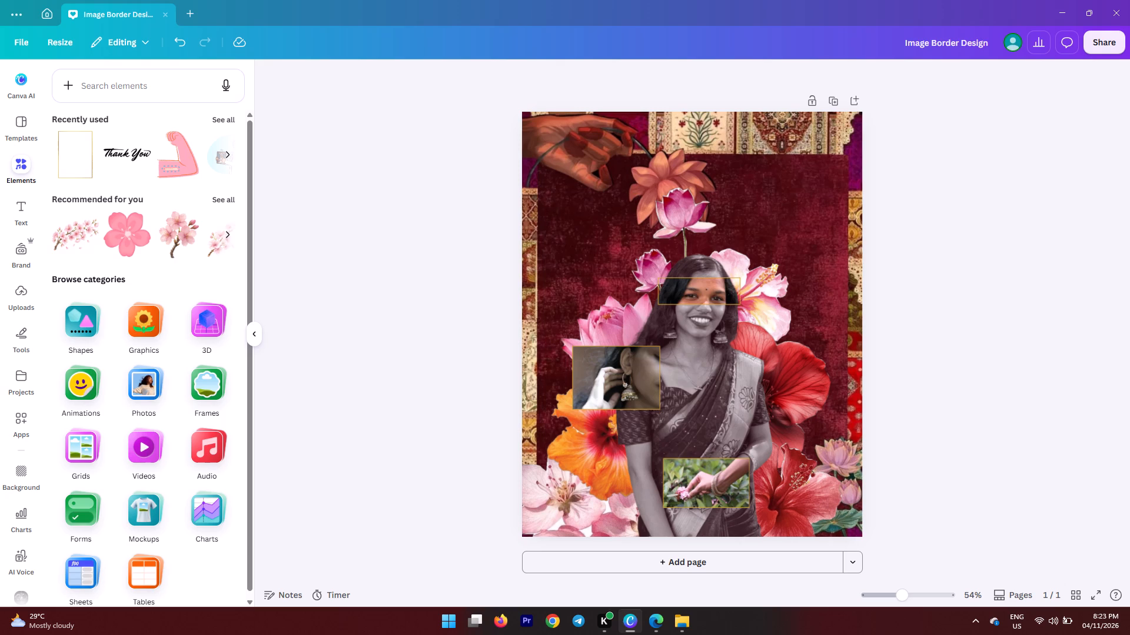
pyautogui.click(141, 73)
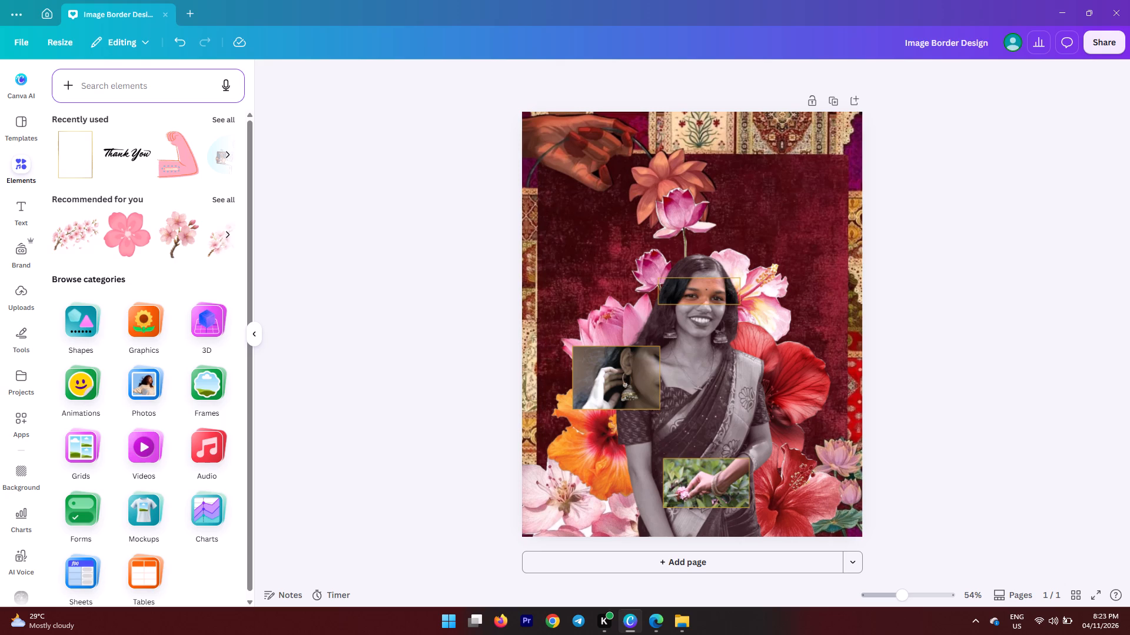
pyautogui.click(133, 88)
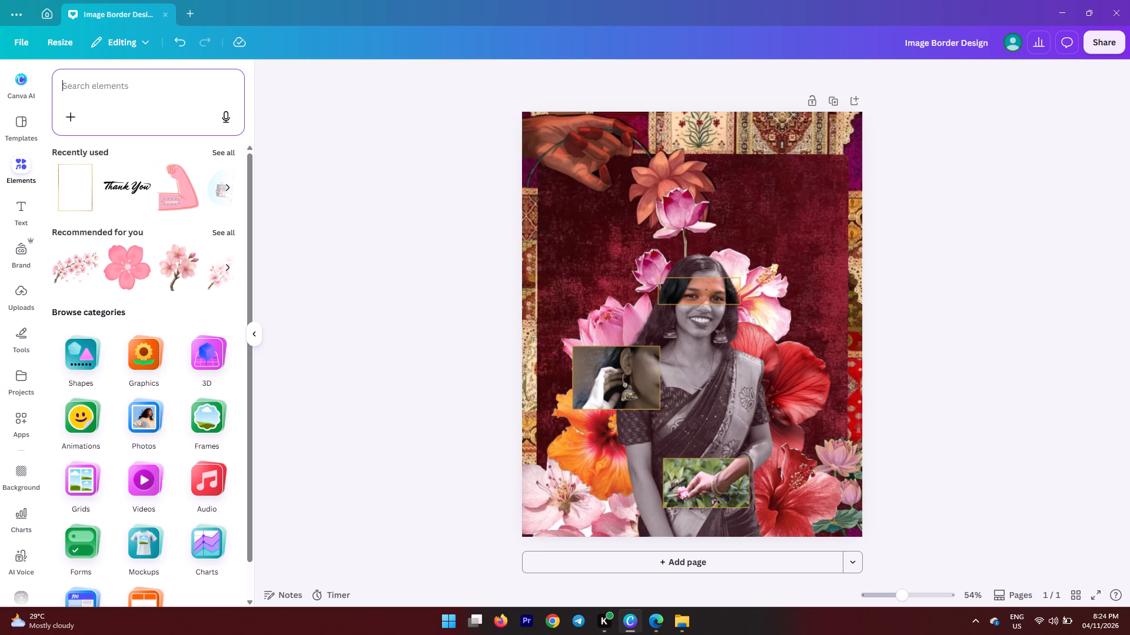
pyautogui.write('grains')
pyautogui.press('Return')
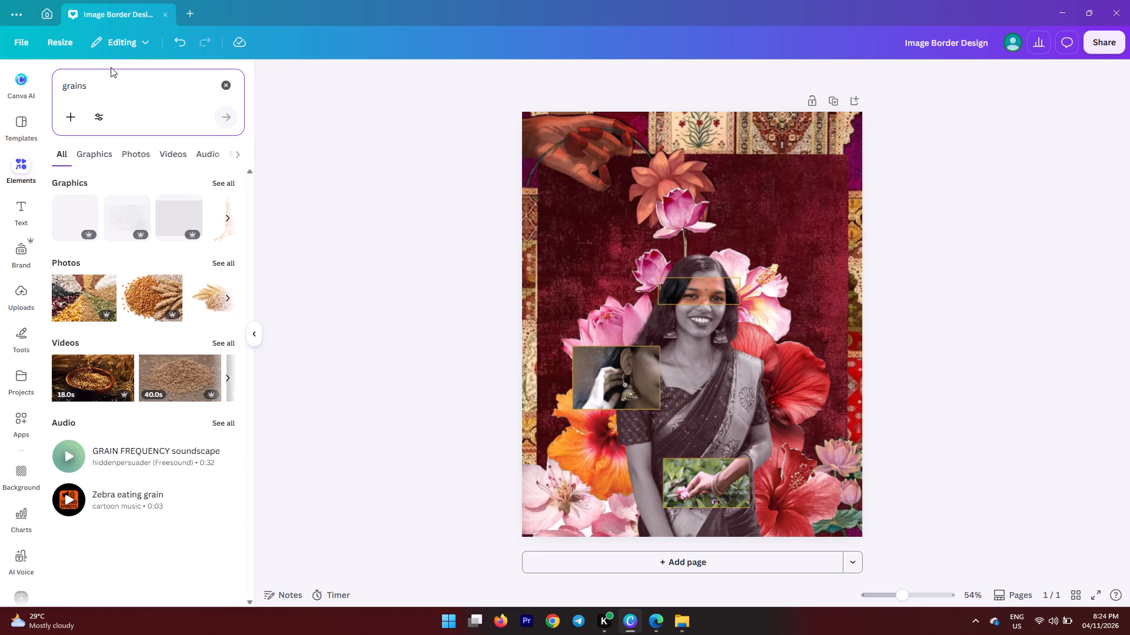
pyautogui.click(225, 186)
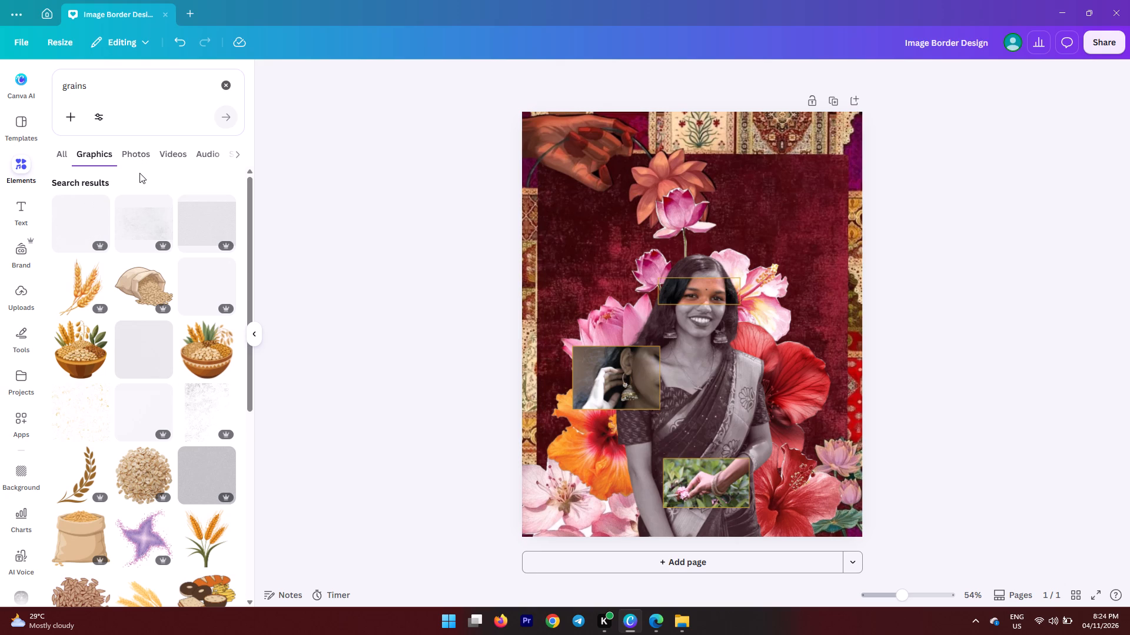
pyautogui.scroll(-1, 139, 173)
pyautogui.scroll(2, 86, 425)
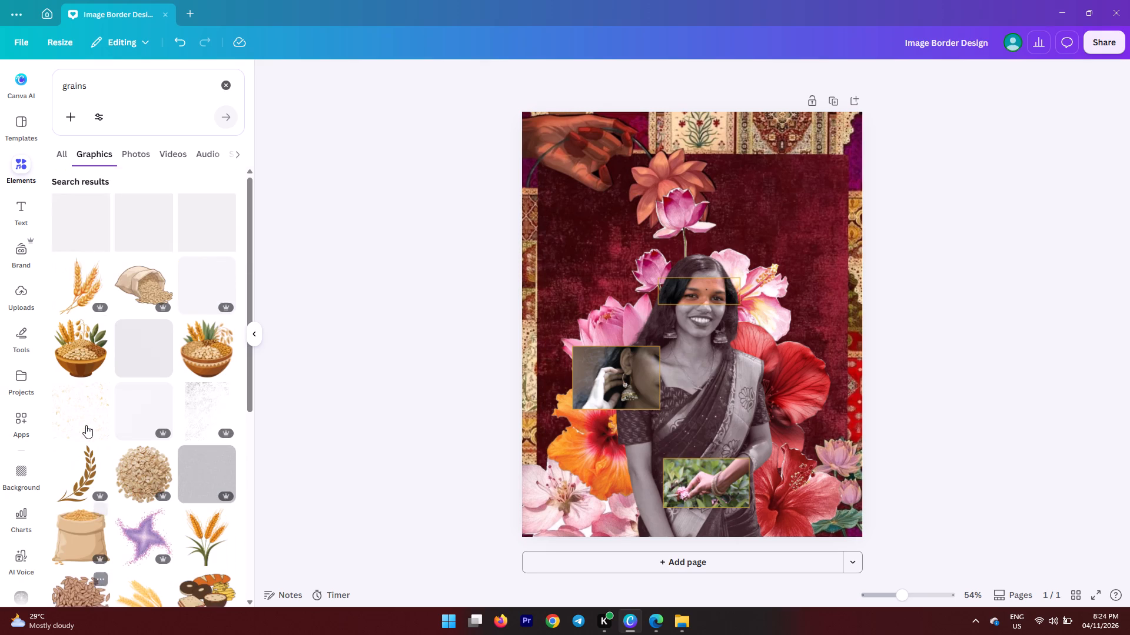
pyautogui.scroll(1, 86, 425)
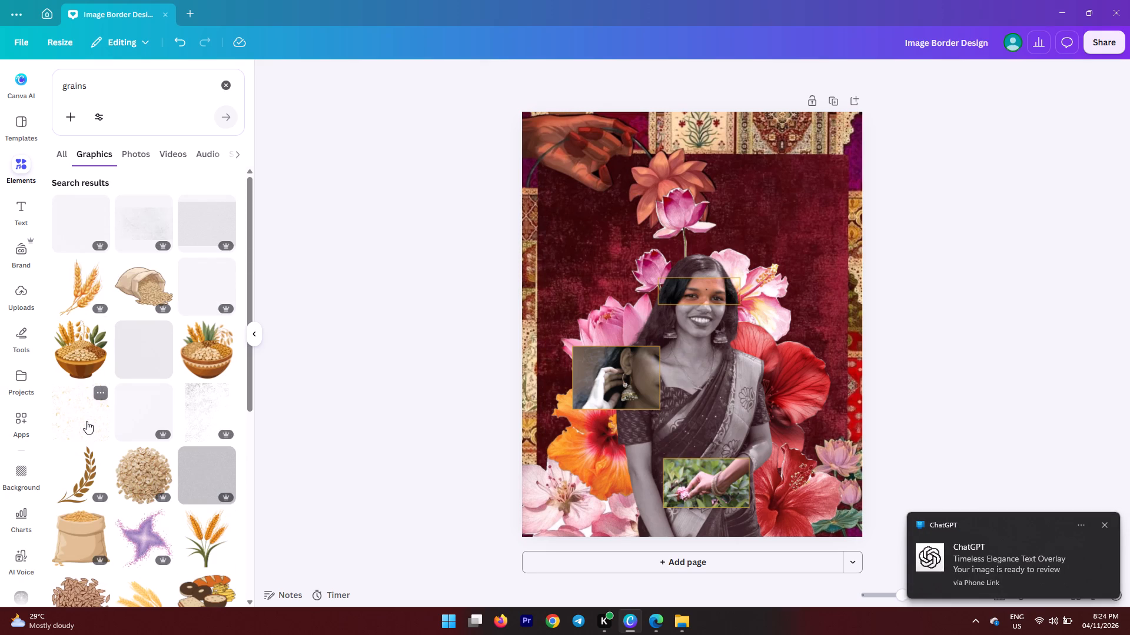
# Add the first grain texture graphic, align it to the page's top-left corner and enlarge it to cover the whole poster.
pyautogui.click(81, 229)
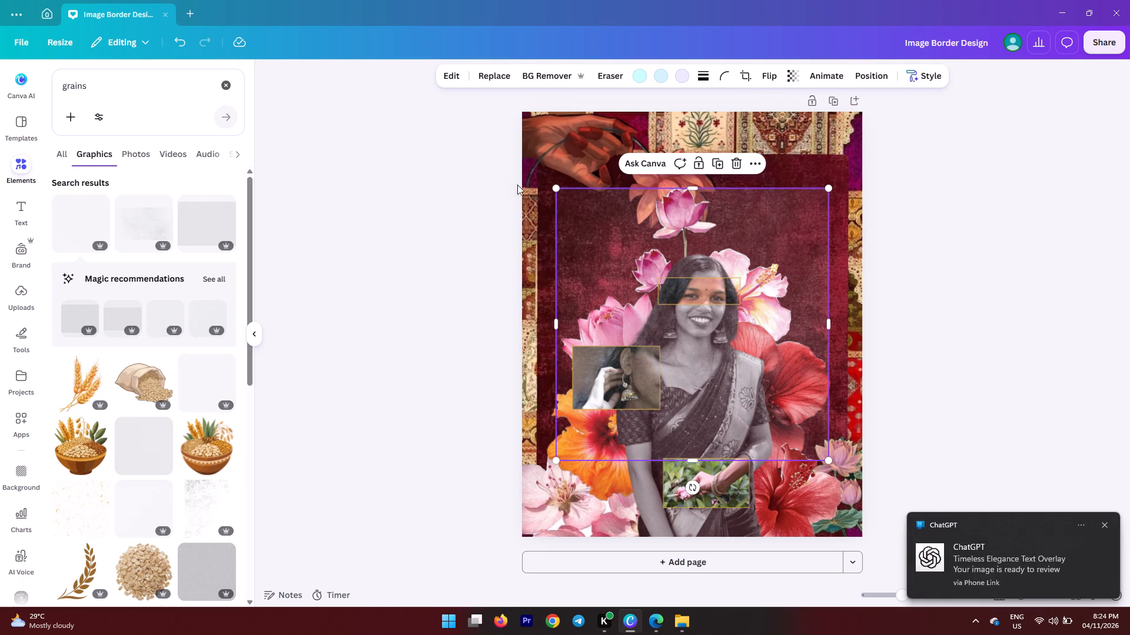
pyautogui.moveTo(611, 268); pyautogui.dragTo(581, 199)
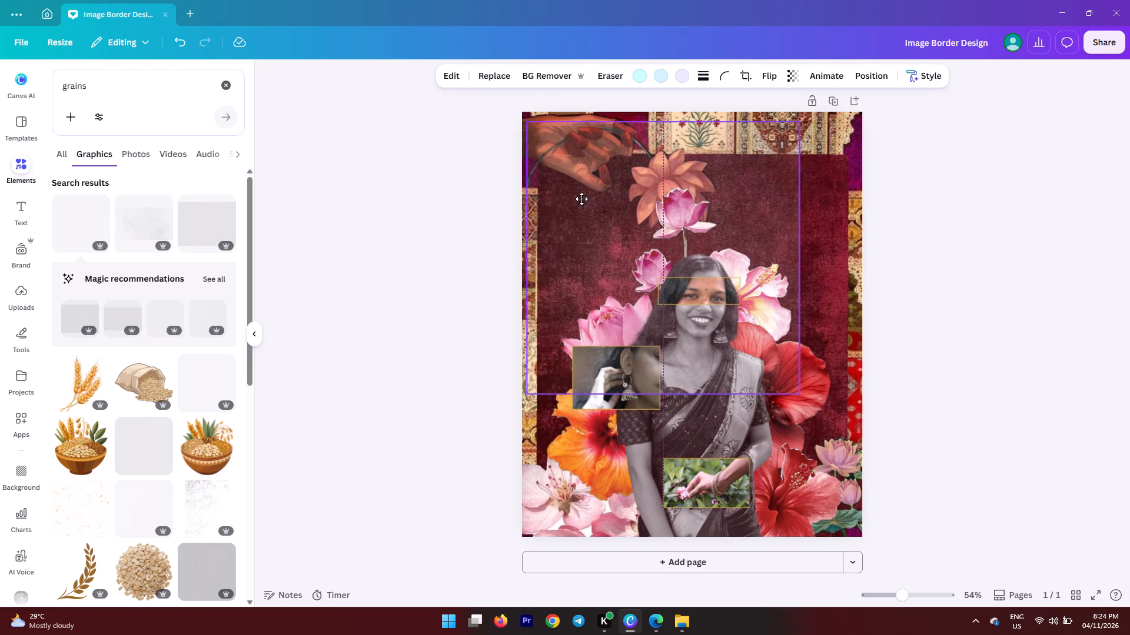
pyautogui.moveTo(581, 199); pyautogui.dragTo(577, 193)
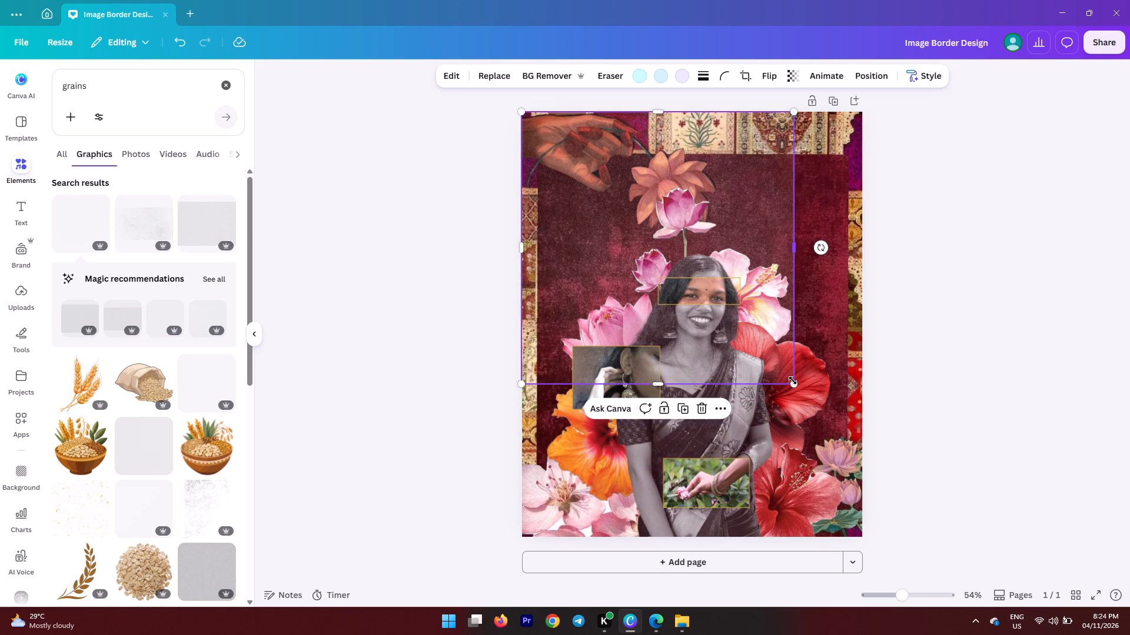
pyautogui.moveTo(794, 382); pyautogui.dragTo(939, 550)
pyautogui.click(1011, 198)
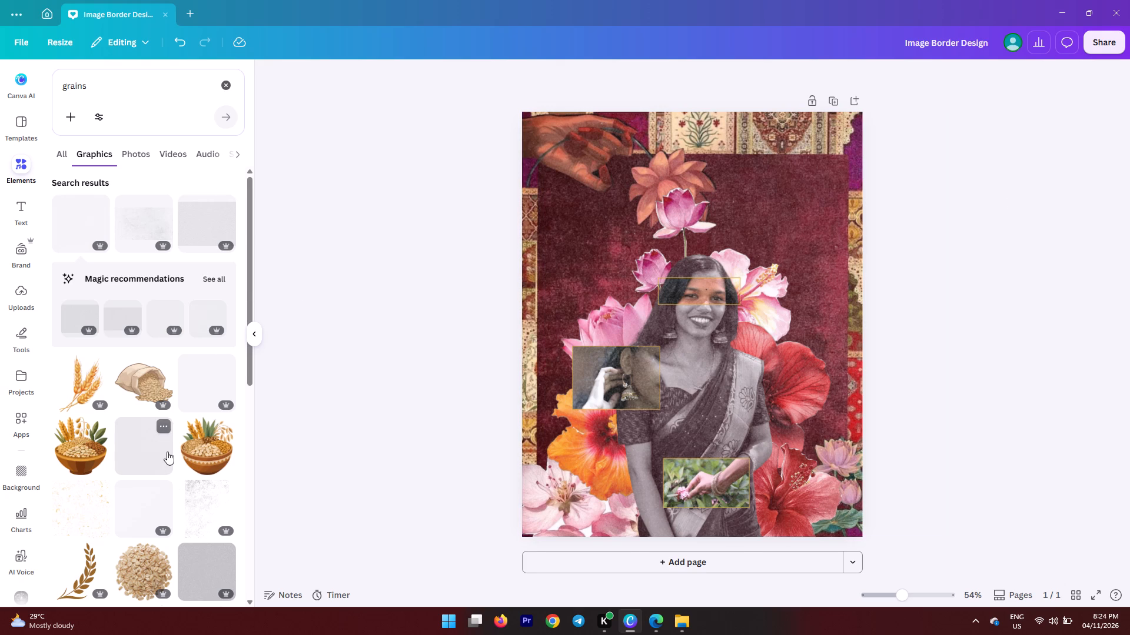
# Add a second copy of the same grain texture and scale it over the whole poster, about 1421 px square.
pyautogui.click(86, 213)
pyautogui.moveTo(556, 187); pyautogui.dragTo(524, 100)
pyautogui.moveTo(539, 211); pyautogui.dragTo(544, 193)
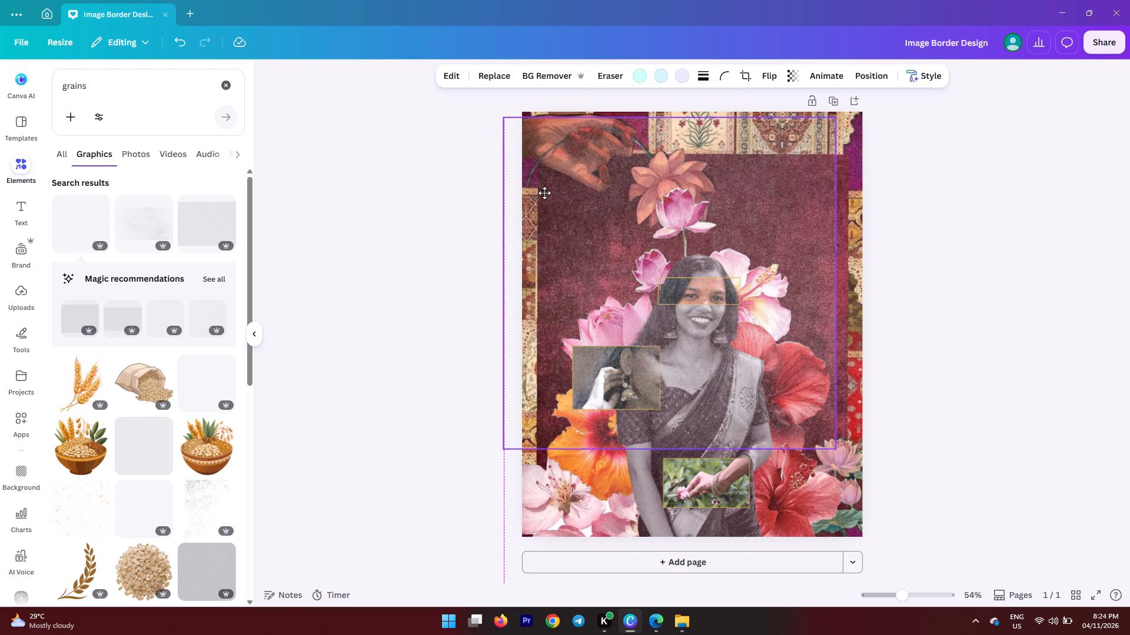
pyautogui.moveTo(544, 193); pyautogui.dragTo(567, 193)
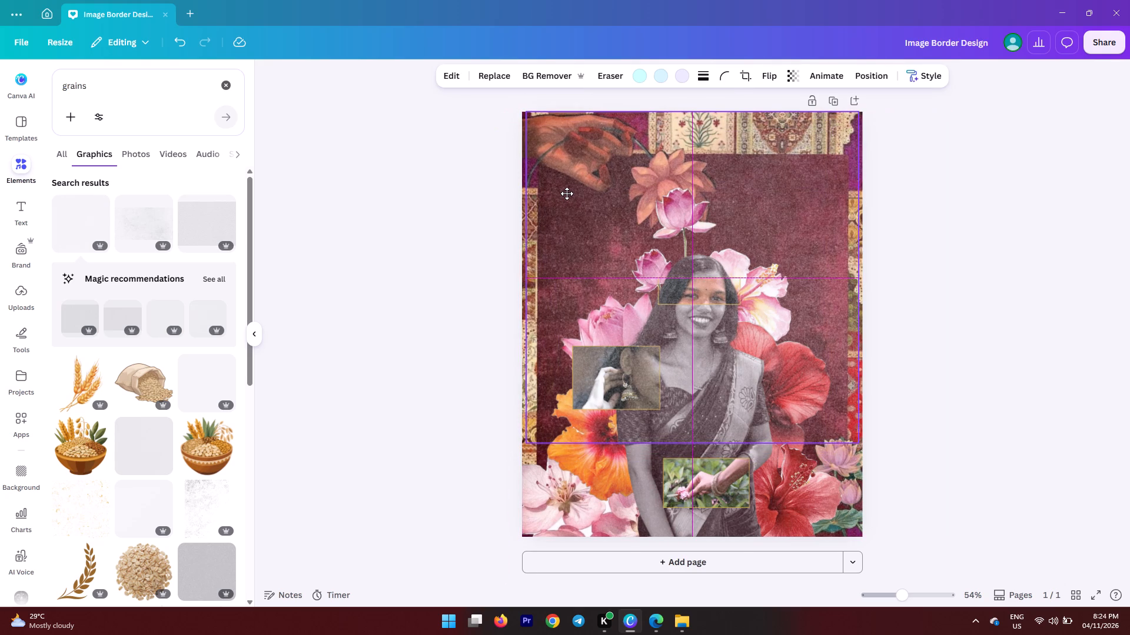
pyautogui.moveTo(567, 193); pyautogui.dragTo(562, 193)
pyautogui.moveTo(854, 442); pyautogui.dragTo(879, 502)
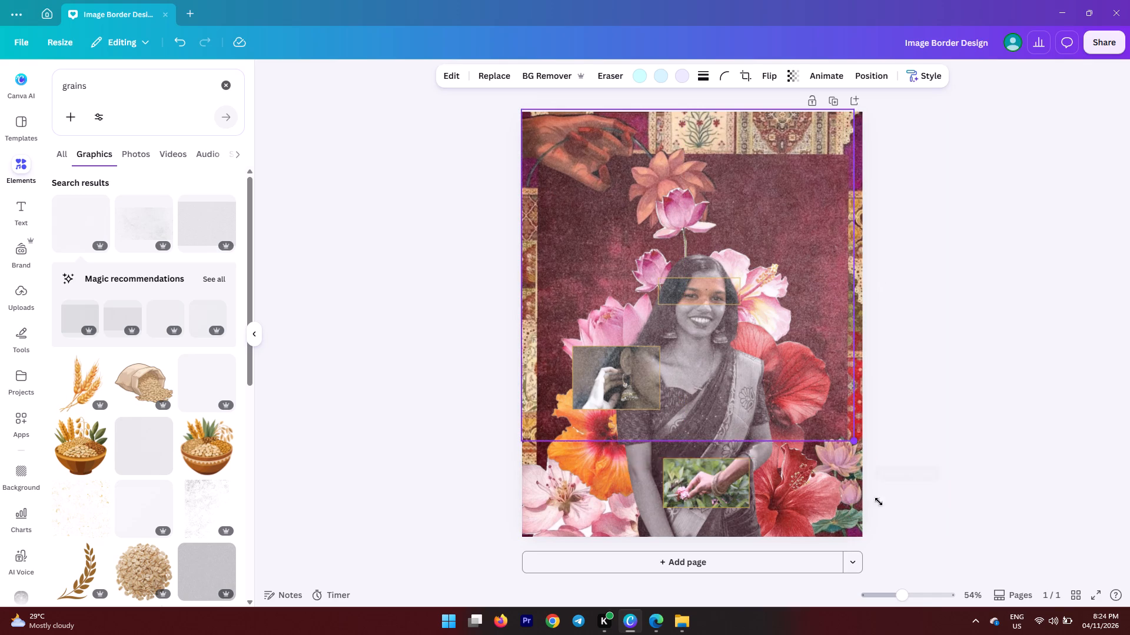
pyautogui.moveTo(879, 502); pyautogui.dragTo(926, 601)
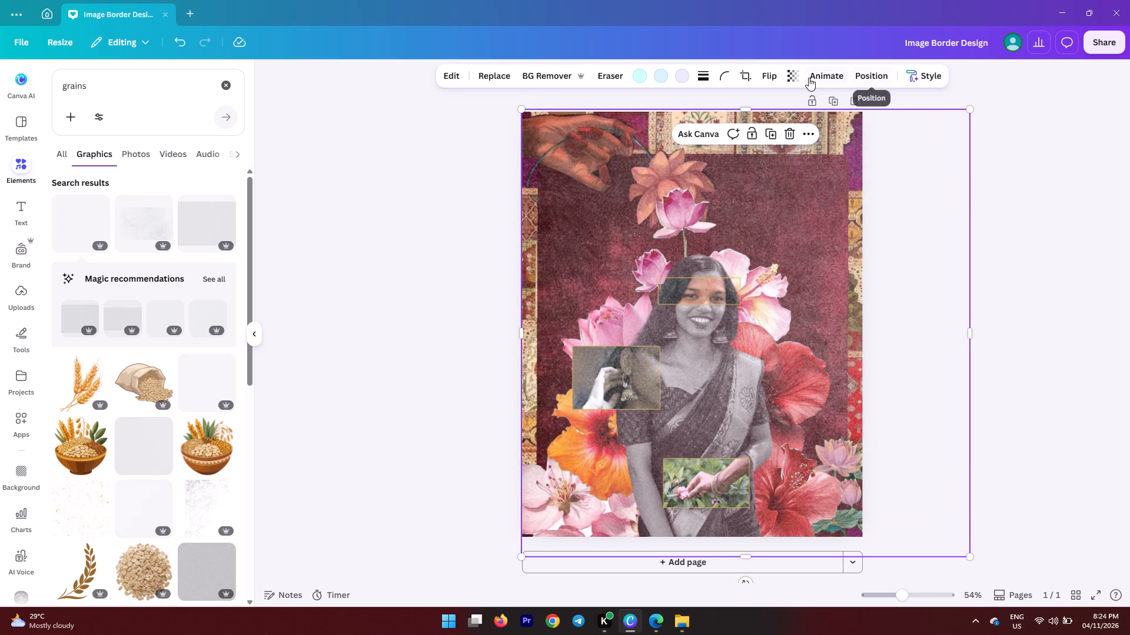
# Set the second grain overlay's transparency to 52.
pyautogui.click(792, 76)
pyautogui.moveTo(816, 122); pyautogui.dragTo(771, 131)
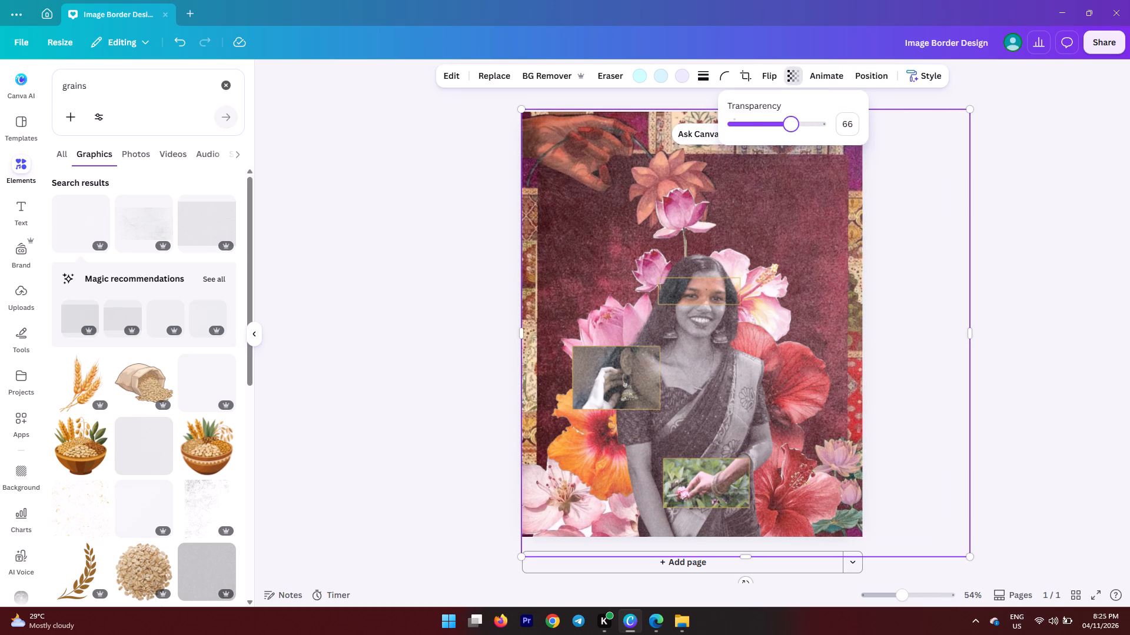
pyautogui.moveTo(771, 131); pyautogui.dragTo(779, 137)
# Select the first grain overlay in the layer list and set its transparency to 50.
pyautogui.click(861, 76)
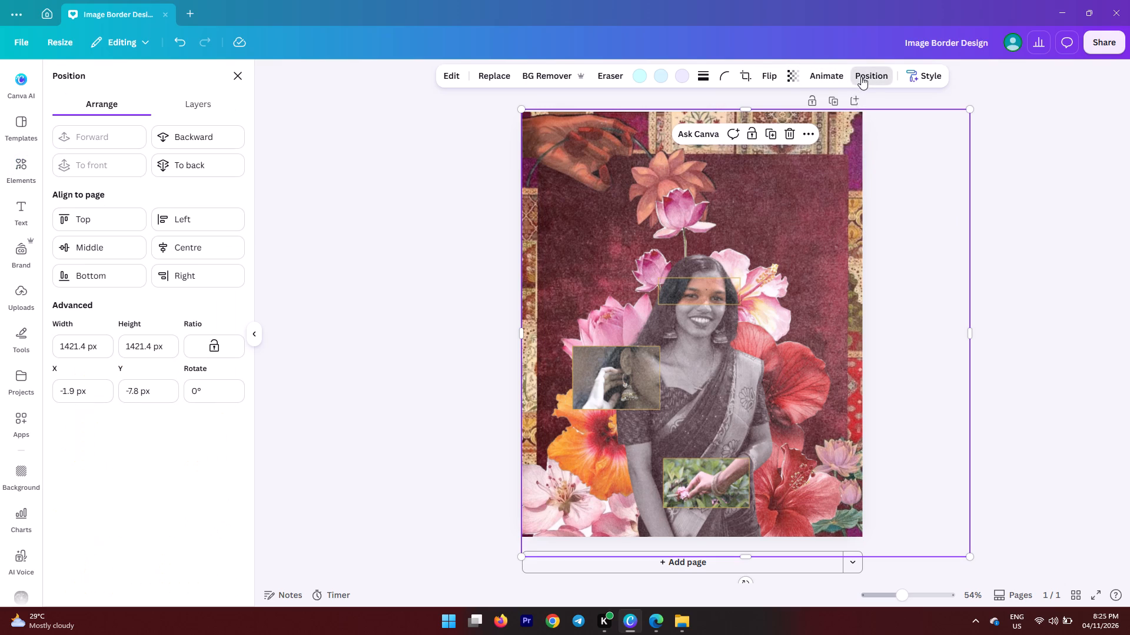
pyautogui.click(190, 108)
pyautogui.click(167, 224)
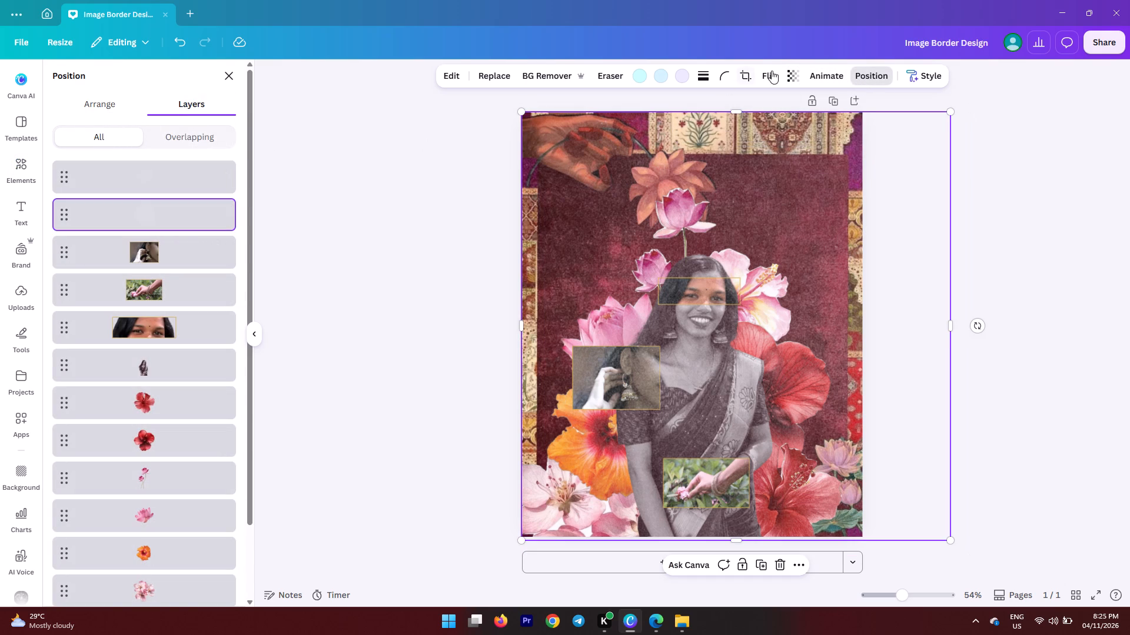
pyautogui.click(785, 75)
pyautogui.click(787, 82)
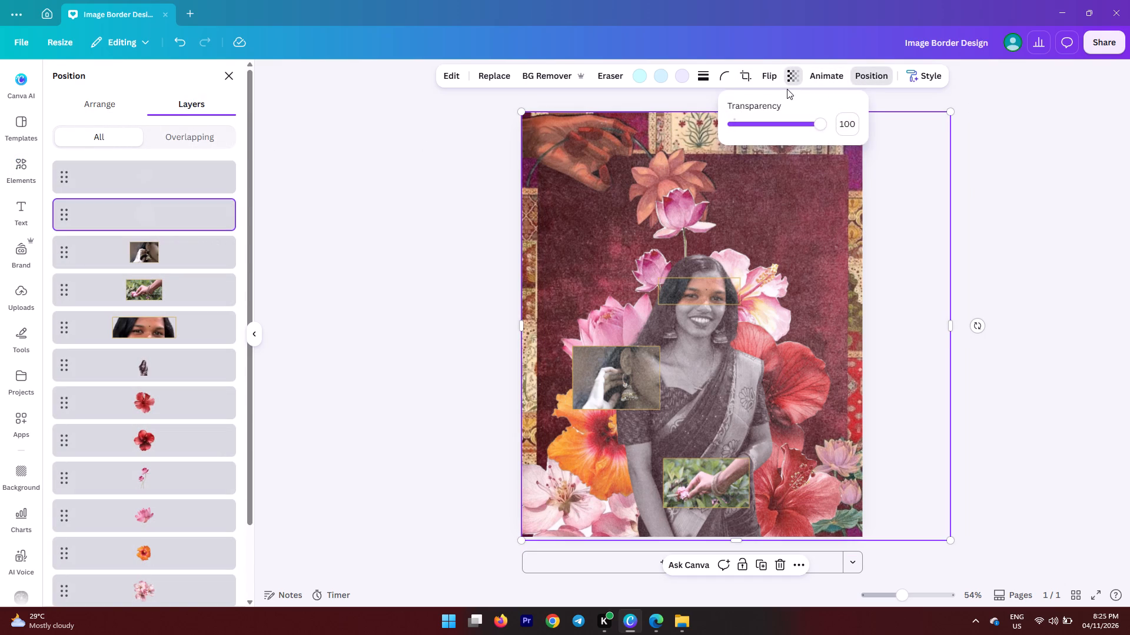
pyautogui.moveTo(812, 125); pyautogui.dragTo(780, 128)
pyautogui.moveTo(780, 128); pyautogui.dragTo(777, 128)
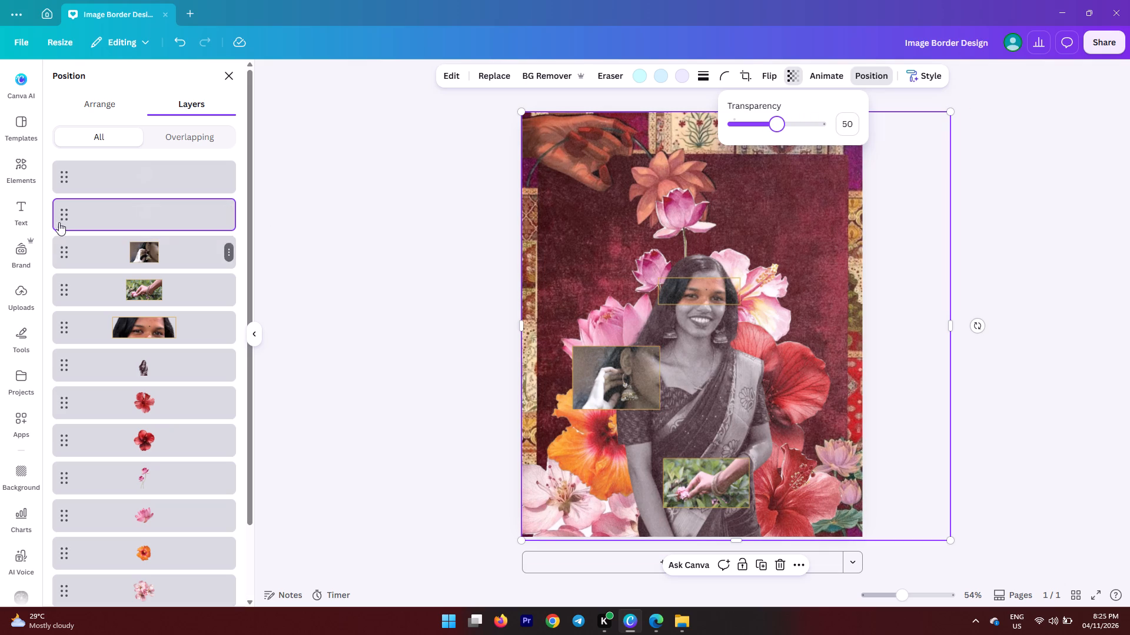
# Move both grain layers below the three inset close-ups but above the portrait cutout, then deselect.
pyautogui.moveTo(63, 208); pyautogui.dragTo(50, 336)
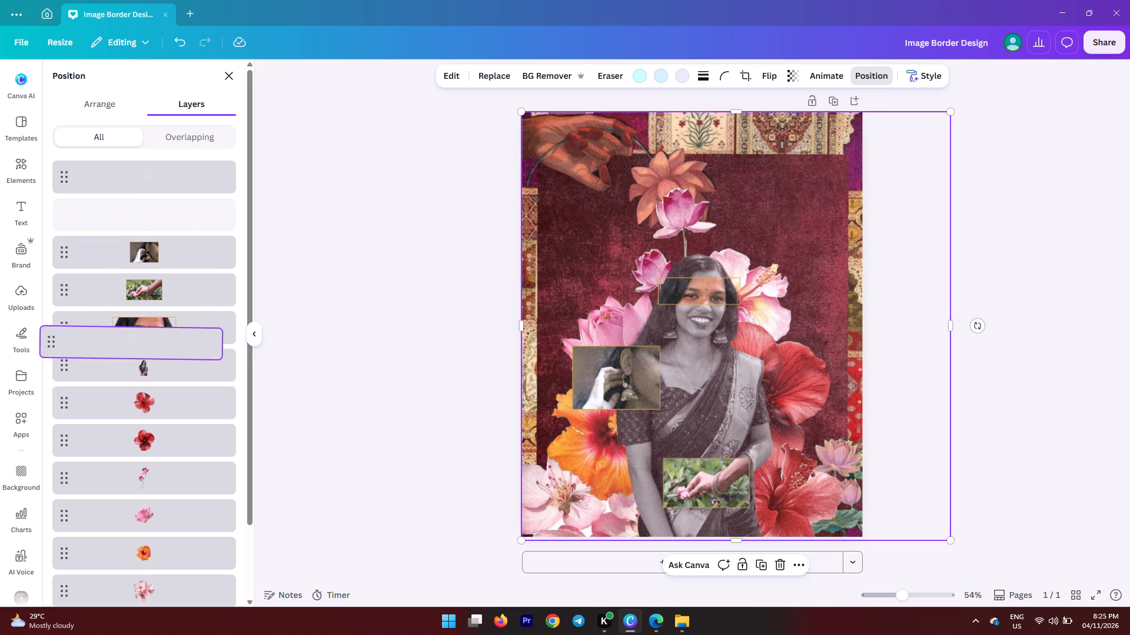
pyautogui.moveTo(50, 336); pyautogui.dragTo(54, 338)
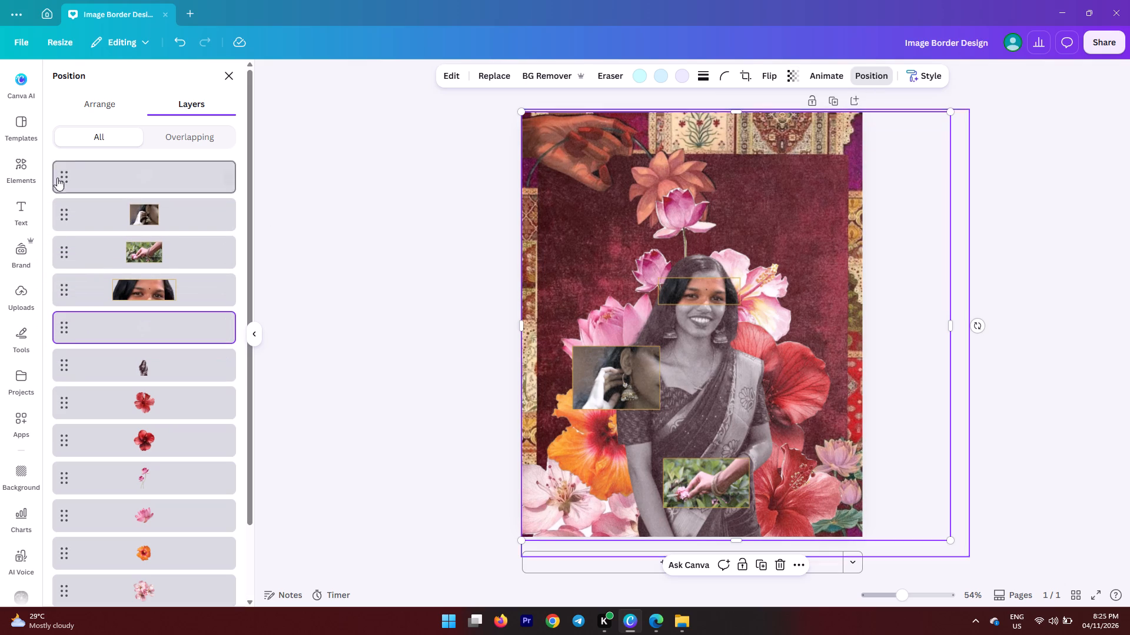
pyautogui.moveTo(69, 171); pyautogui.dragTo(63, 371)
pyautogui.moveTo(63, 371); pyautogui.dragTo(70, 319)
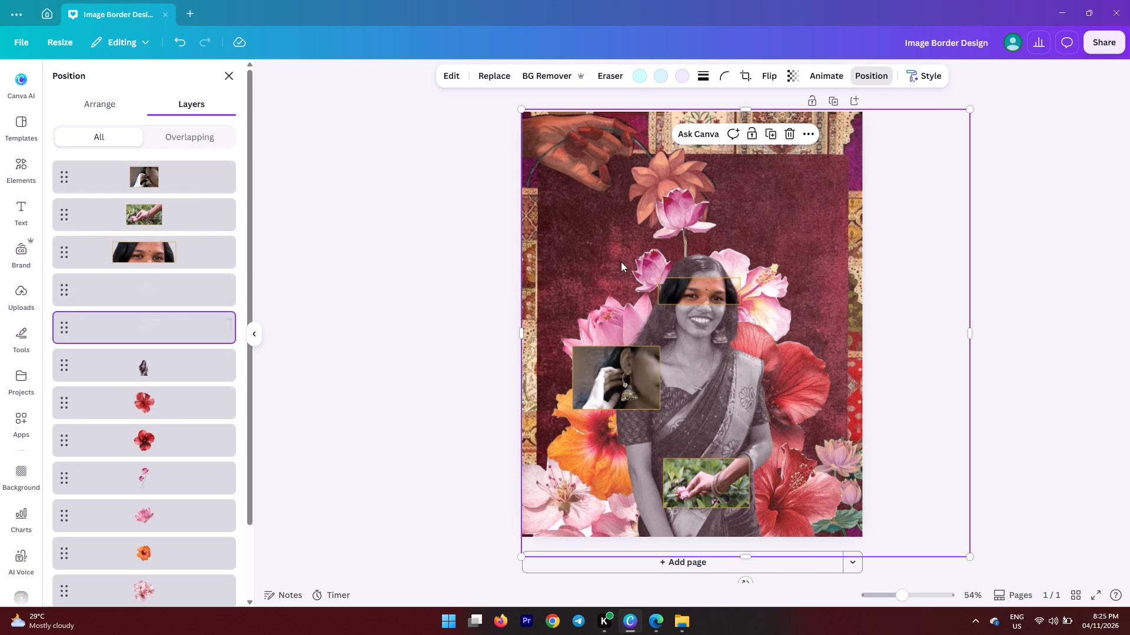
pyautogui.click(1028, 212)
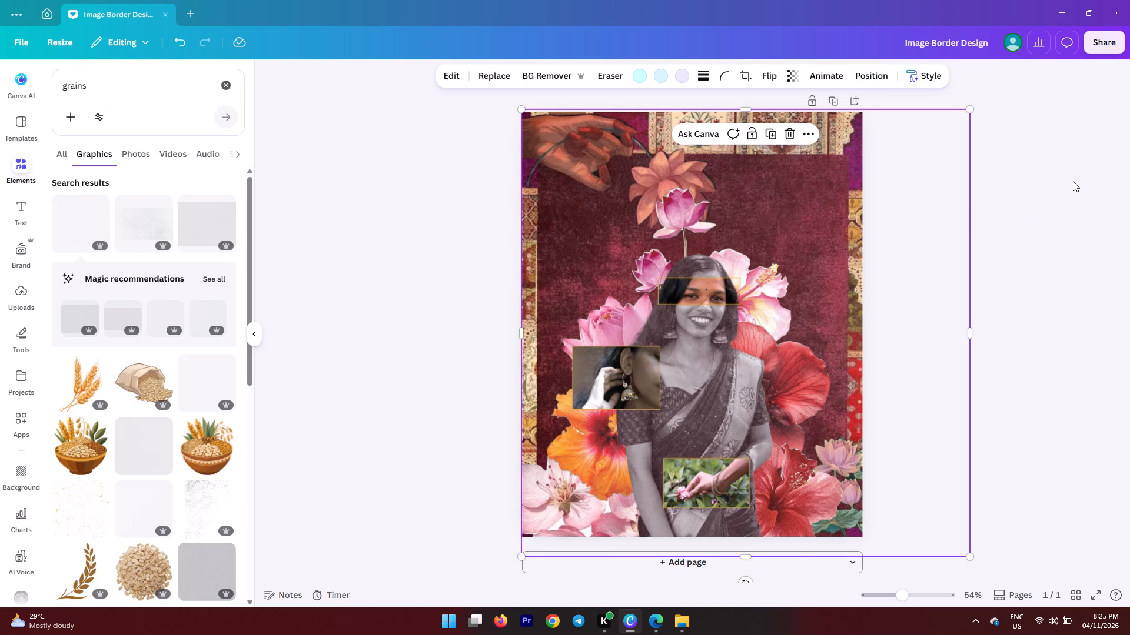
pyautogui.click(1073, 181)
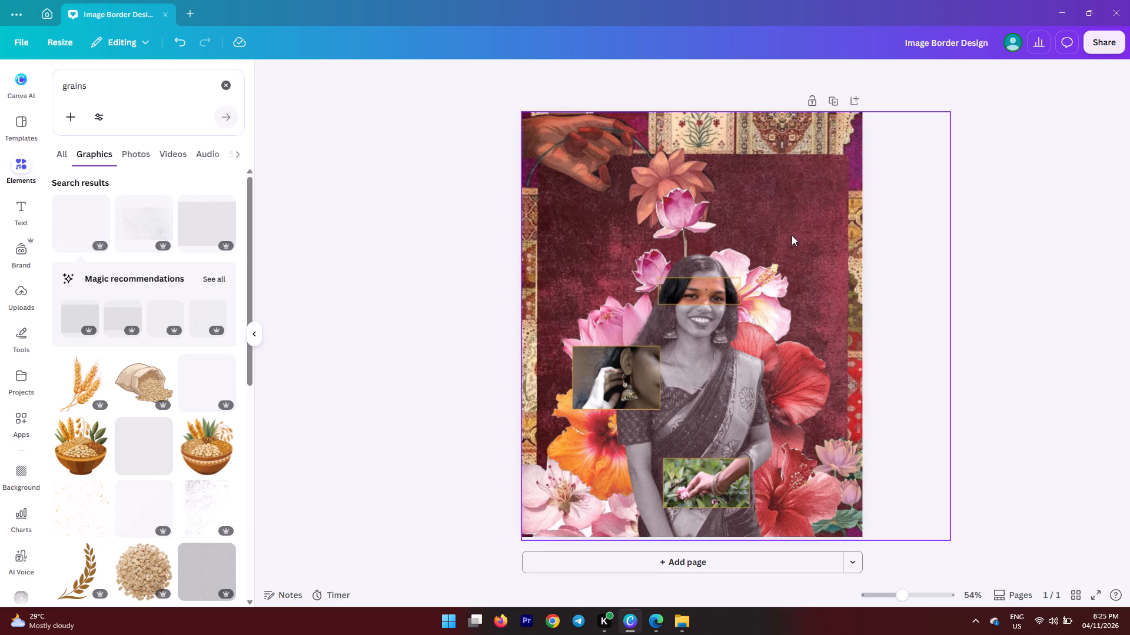
pyautogui.click(368, 204)
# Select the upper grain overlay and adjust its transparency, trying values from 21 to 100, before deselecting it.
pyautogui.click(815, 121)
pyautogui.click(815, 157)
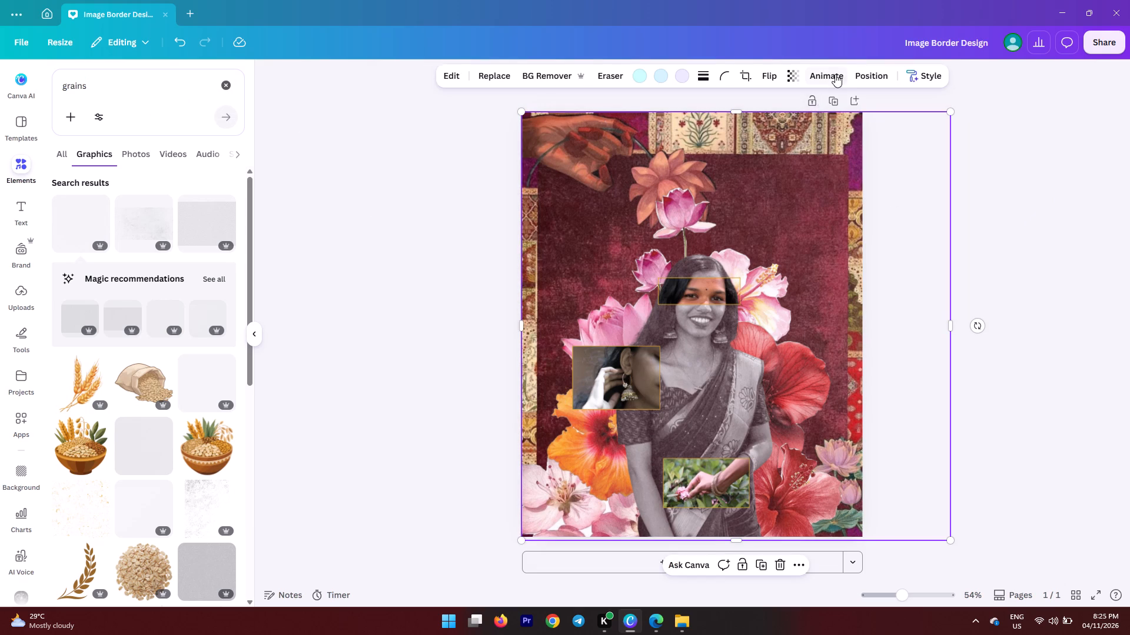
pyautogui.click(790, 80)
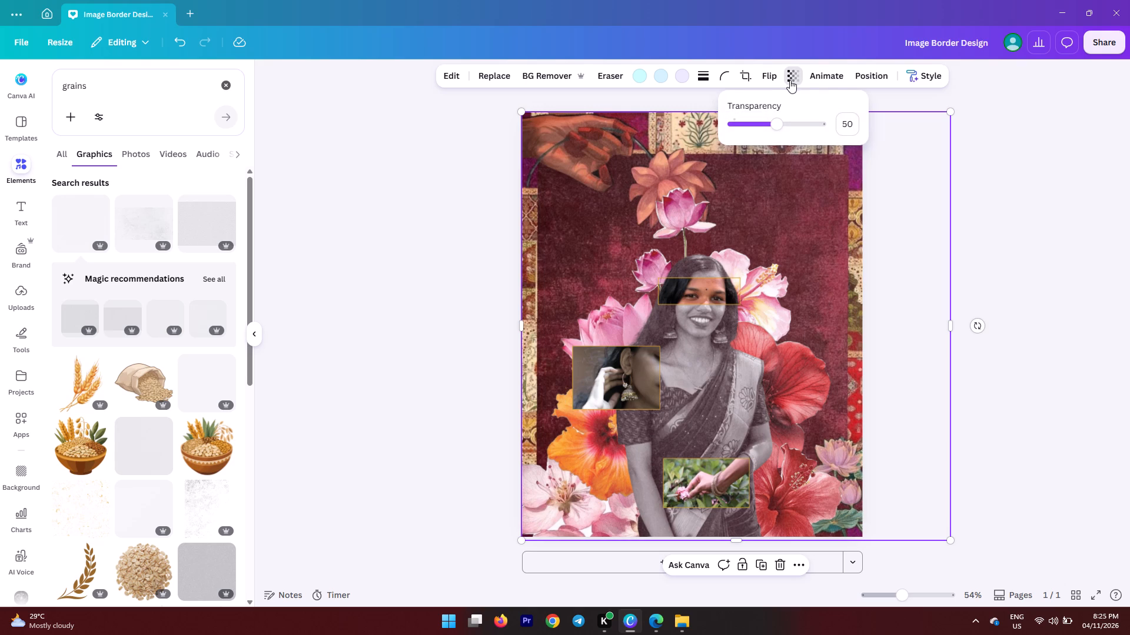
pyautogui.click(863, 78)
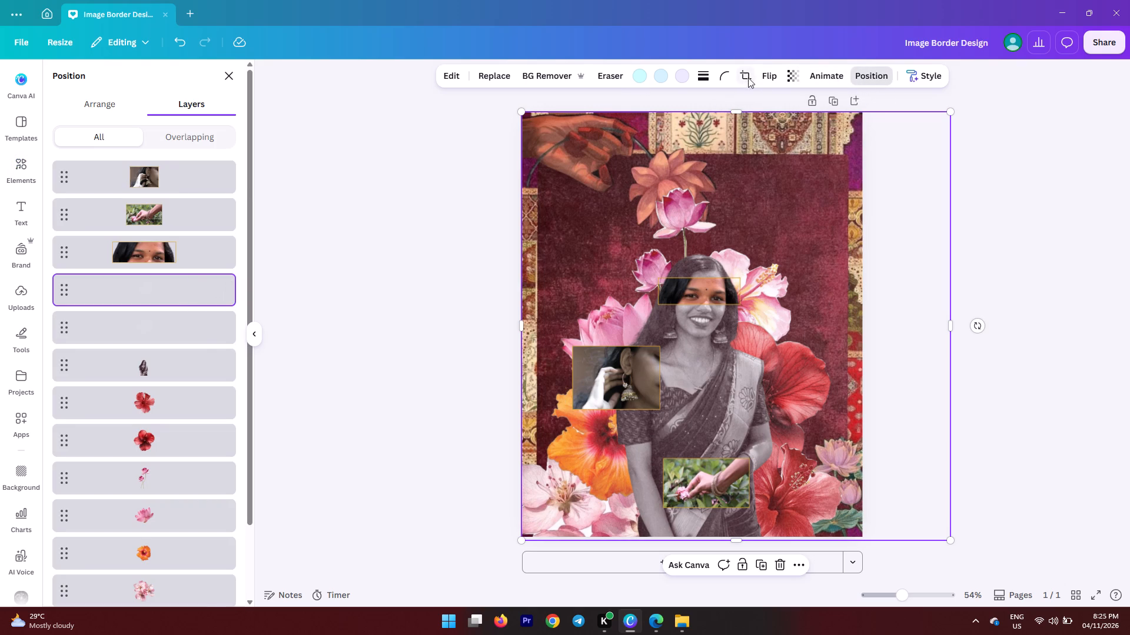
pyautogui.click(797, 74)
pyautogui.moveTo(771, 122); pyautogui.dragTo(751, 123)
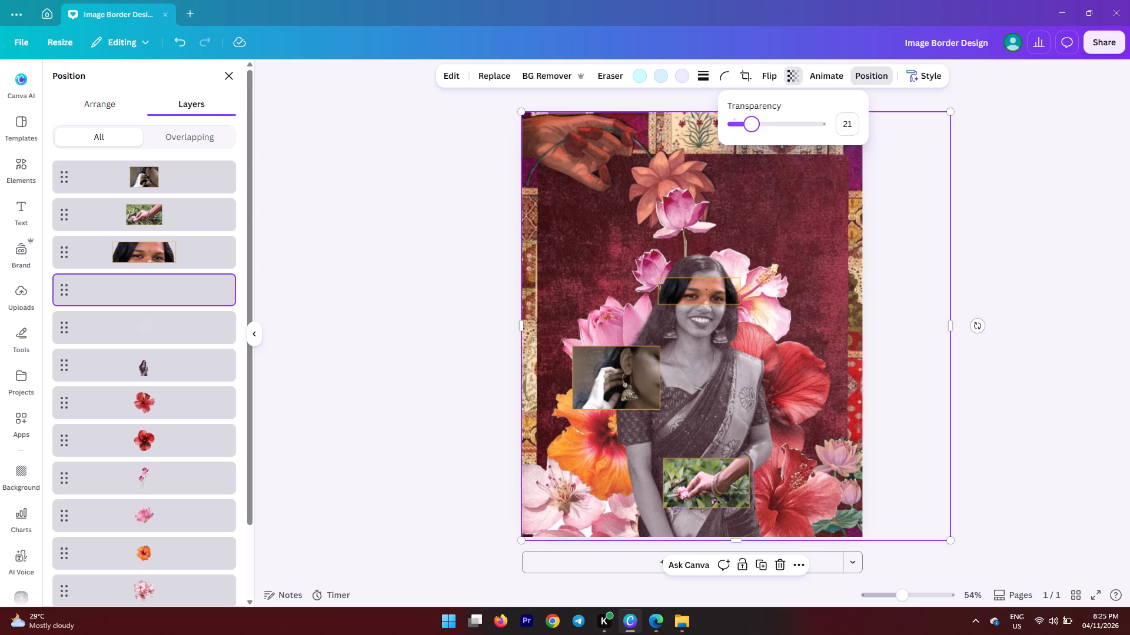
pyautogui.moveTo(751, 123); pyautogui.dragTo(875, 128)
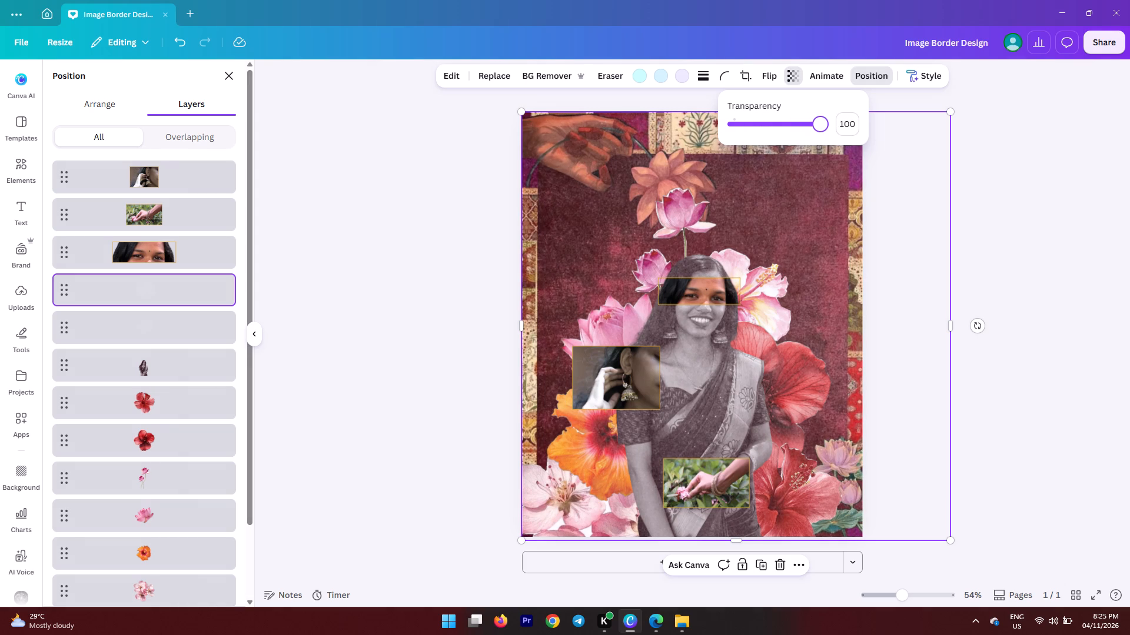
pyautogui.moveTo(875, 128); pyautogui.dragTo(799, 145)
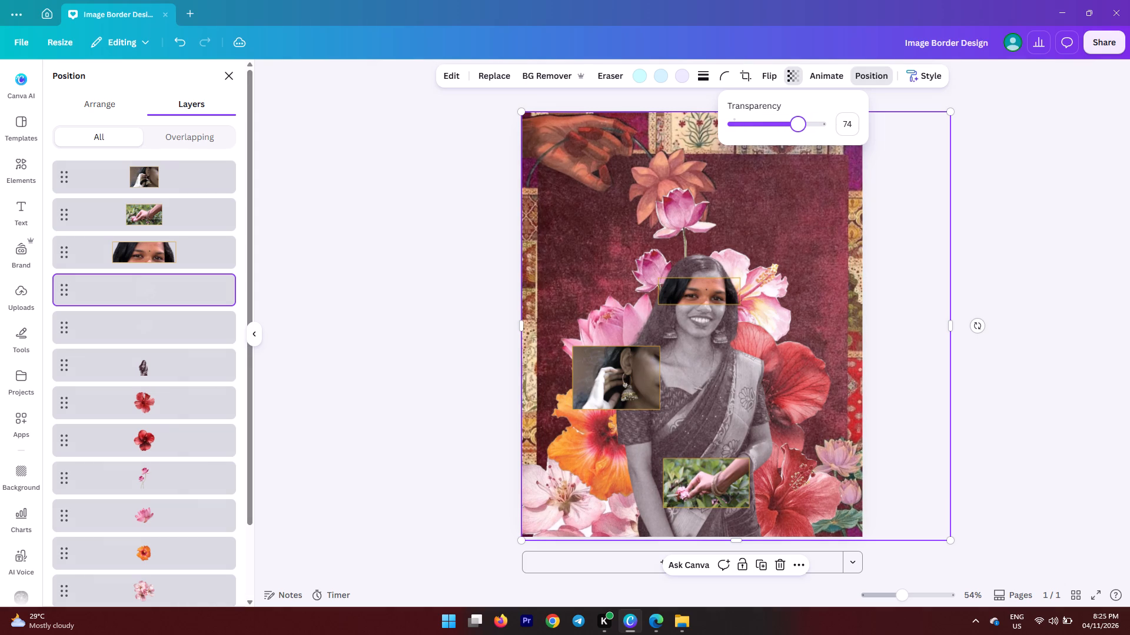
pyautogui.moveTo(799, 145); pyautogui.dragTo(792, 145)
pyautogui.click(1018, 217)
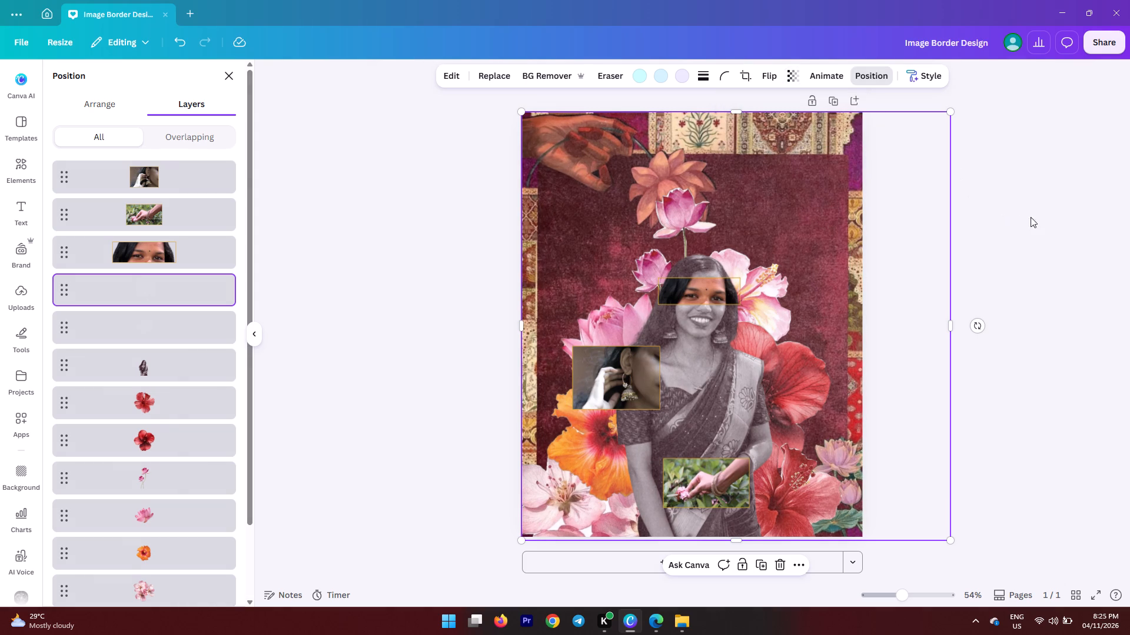
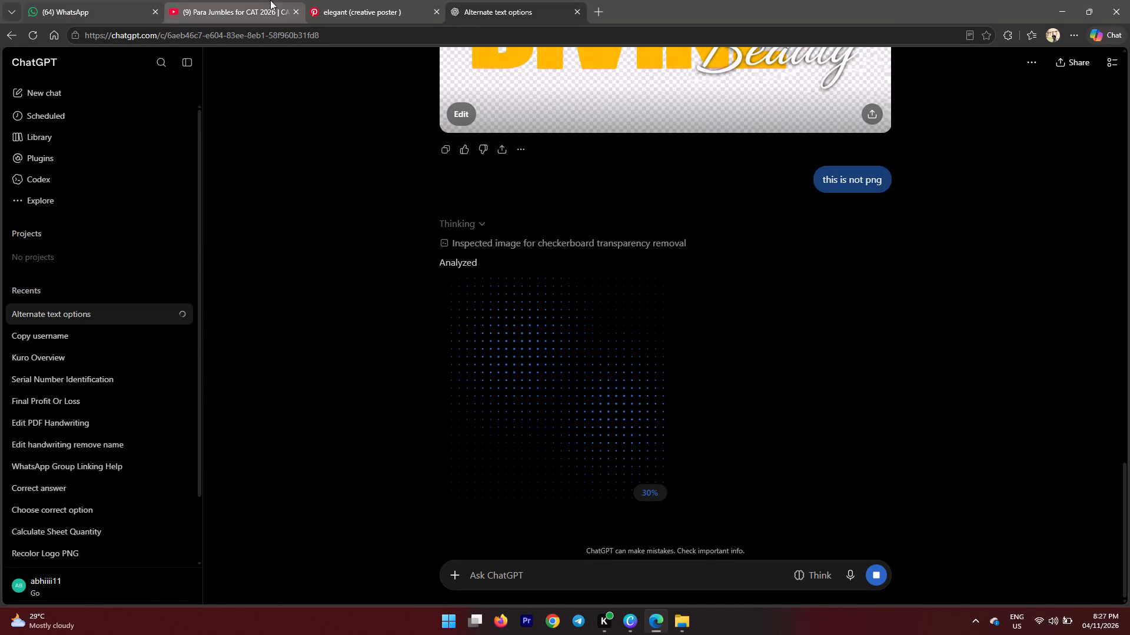
# Compare the Pinterest elegant poster with the Canva design and look over the related poster ideas.
pyautogui.click(374, 0)
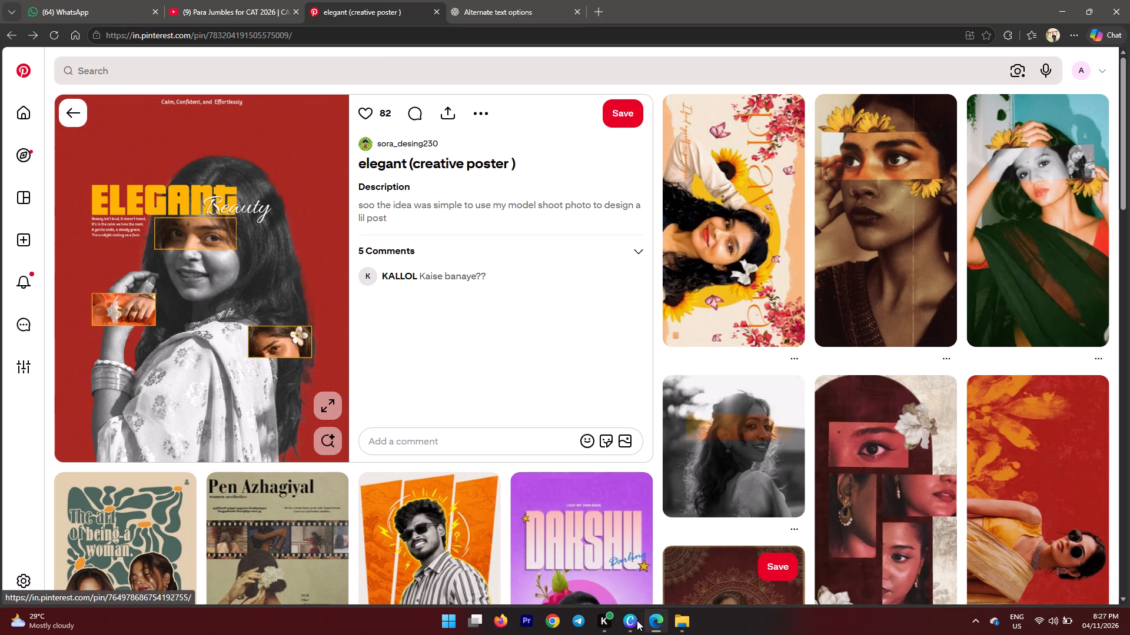
pyautogui.click(629, 624)
pyautogui.click(629, 624)
pyautogui.scroll(-1, 619, 464)
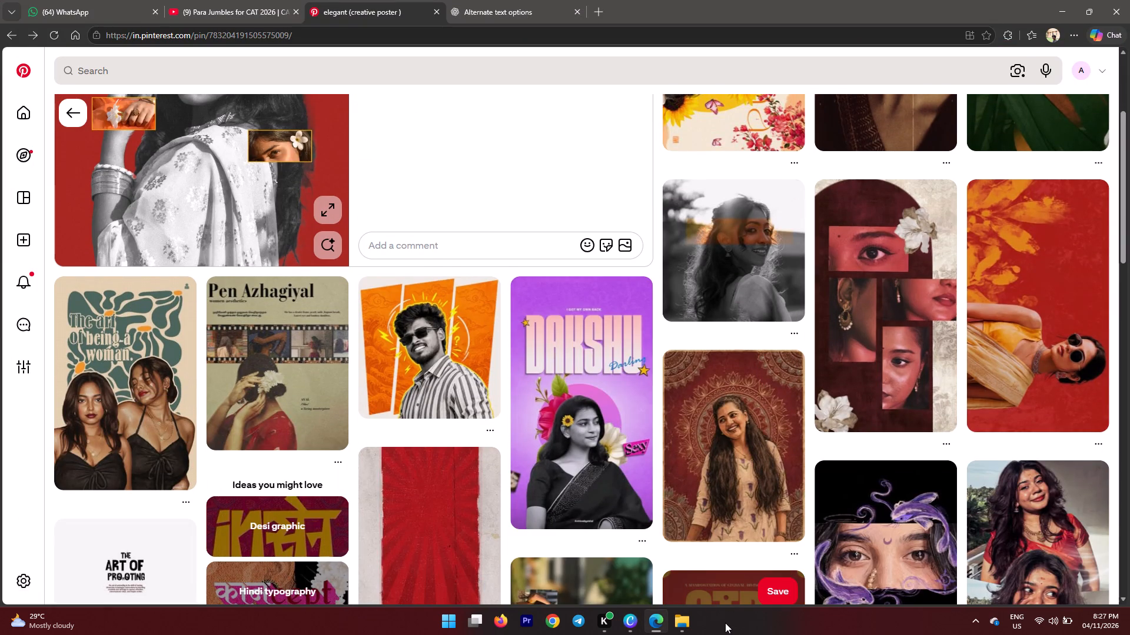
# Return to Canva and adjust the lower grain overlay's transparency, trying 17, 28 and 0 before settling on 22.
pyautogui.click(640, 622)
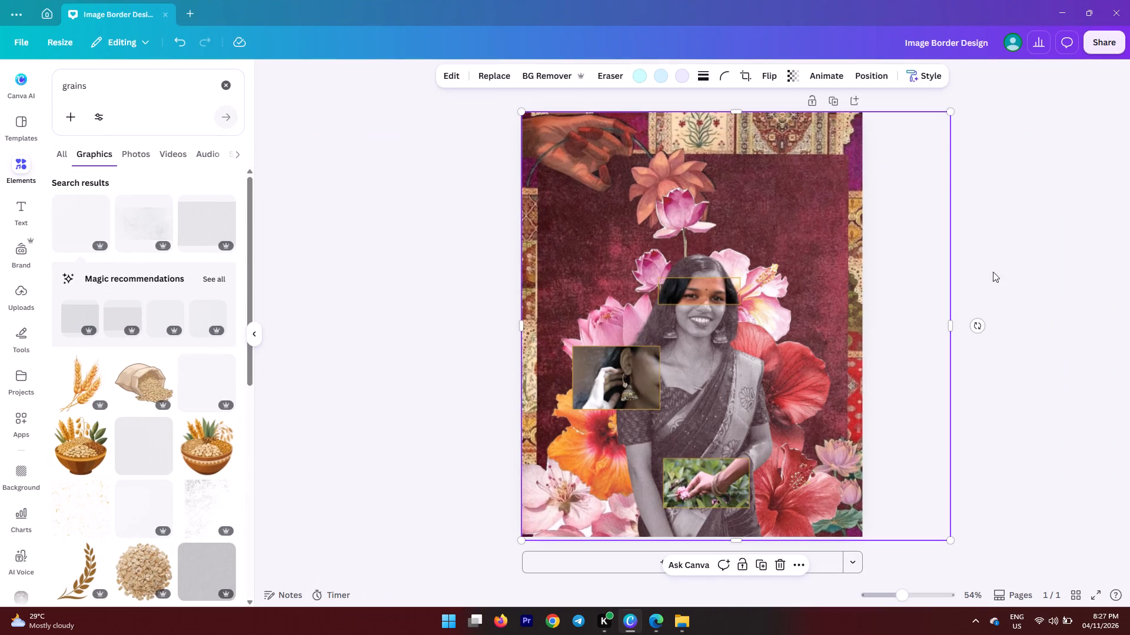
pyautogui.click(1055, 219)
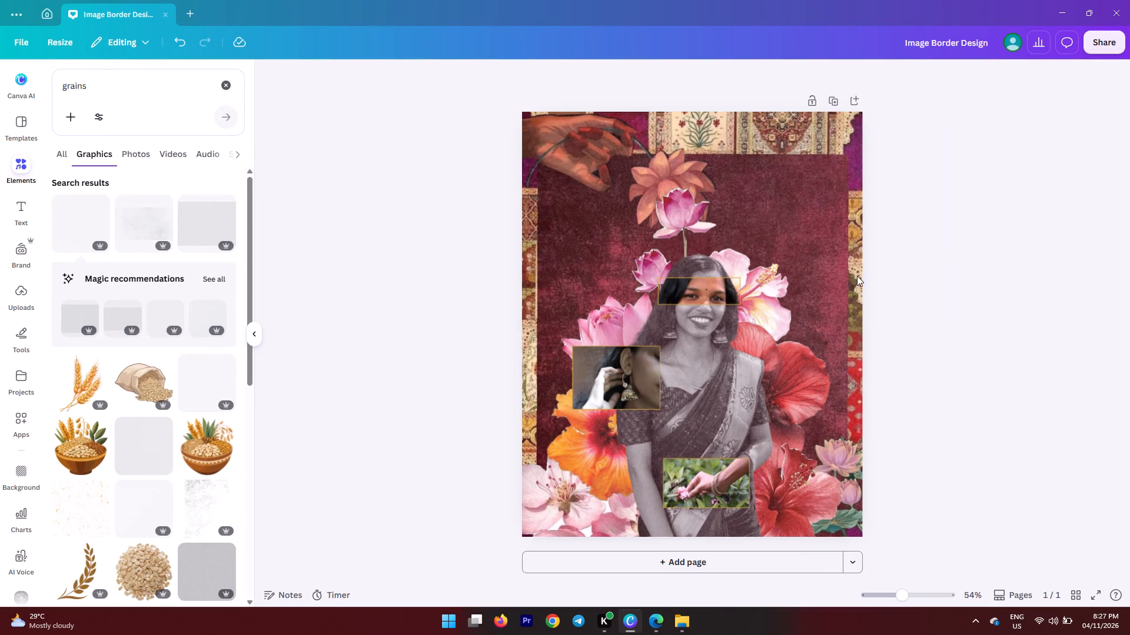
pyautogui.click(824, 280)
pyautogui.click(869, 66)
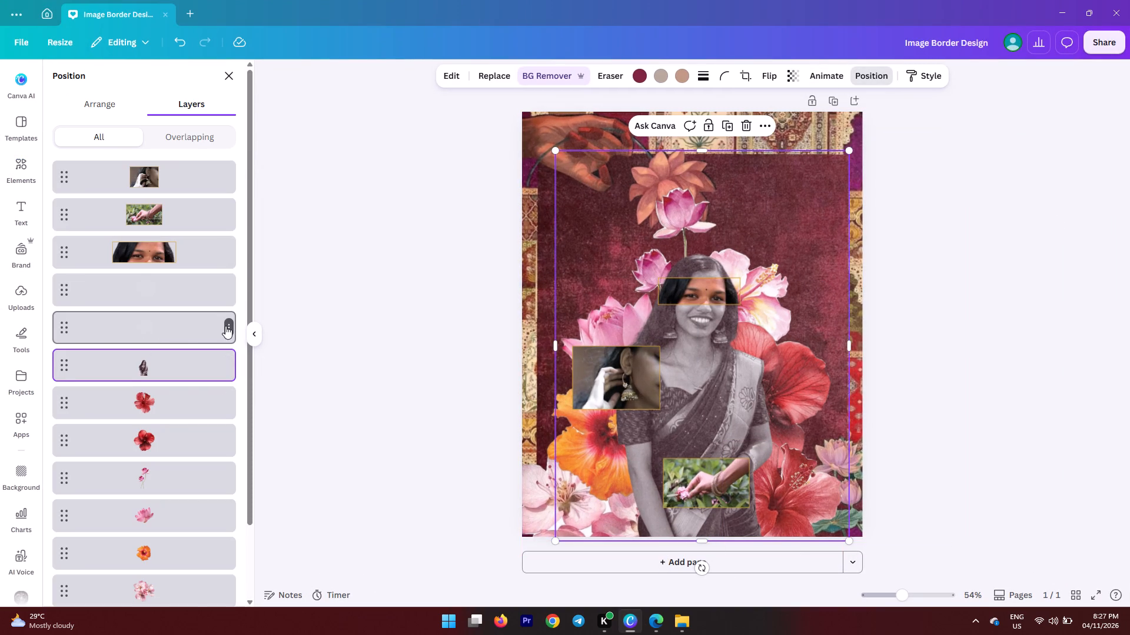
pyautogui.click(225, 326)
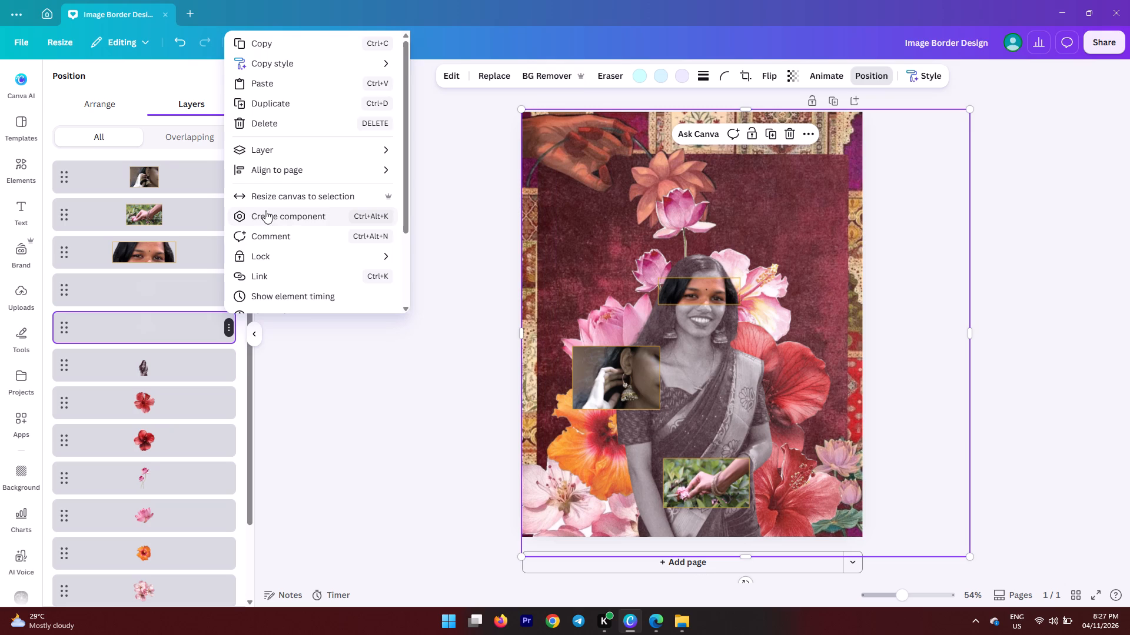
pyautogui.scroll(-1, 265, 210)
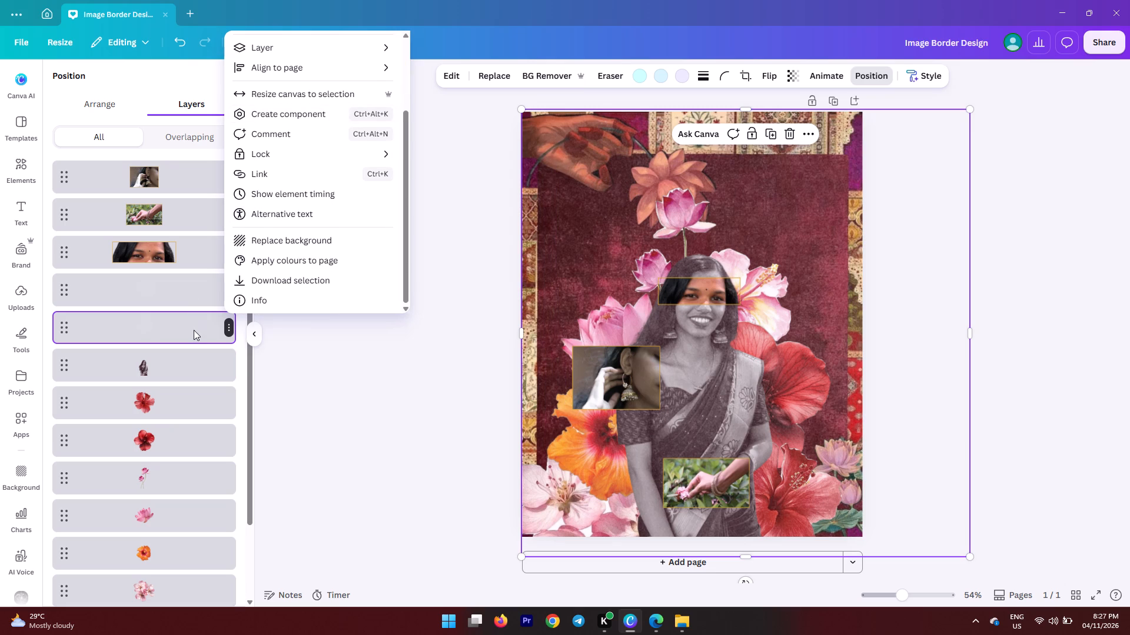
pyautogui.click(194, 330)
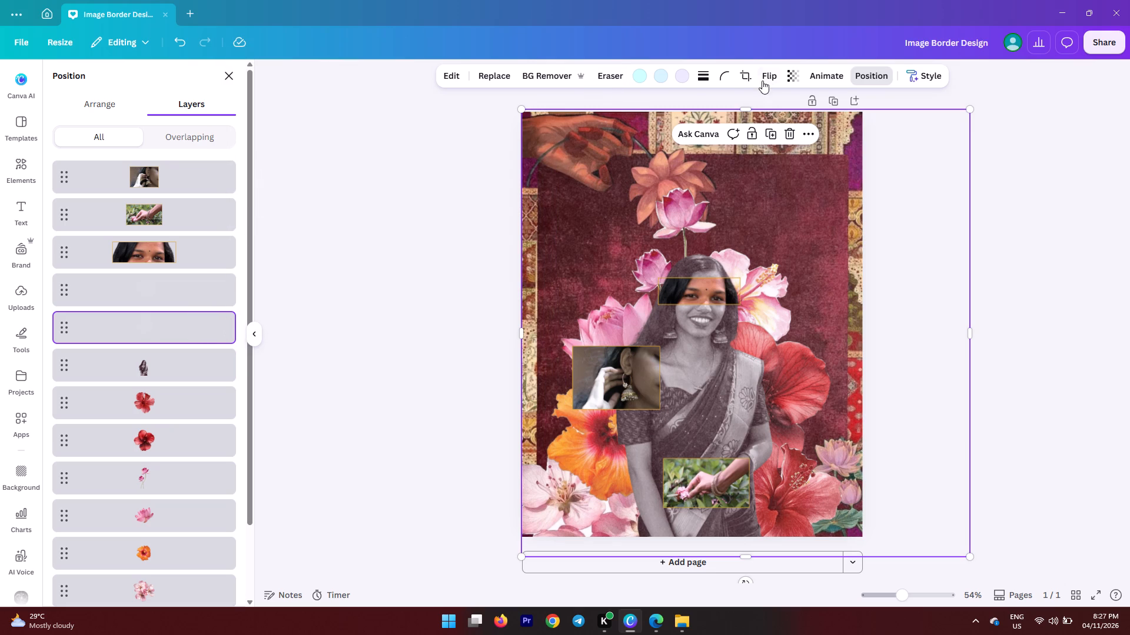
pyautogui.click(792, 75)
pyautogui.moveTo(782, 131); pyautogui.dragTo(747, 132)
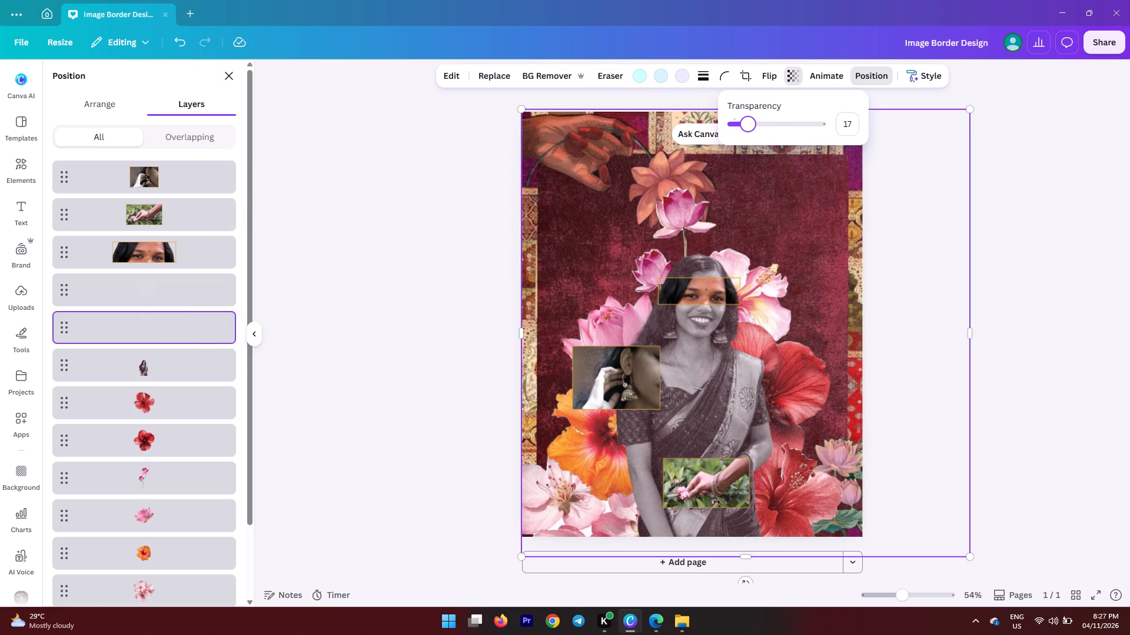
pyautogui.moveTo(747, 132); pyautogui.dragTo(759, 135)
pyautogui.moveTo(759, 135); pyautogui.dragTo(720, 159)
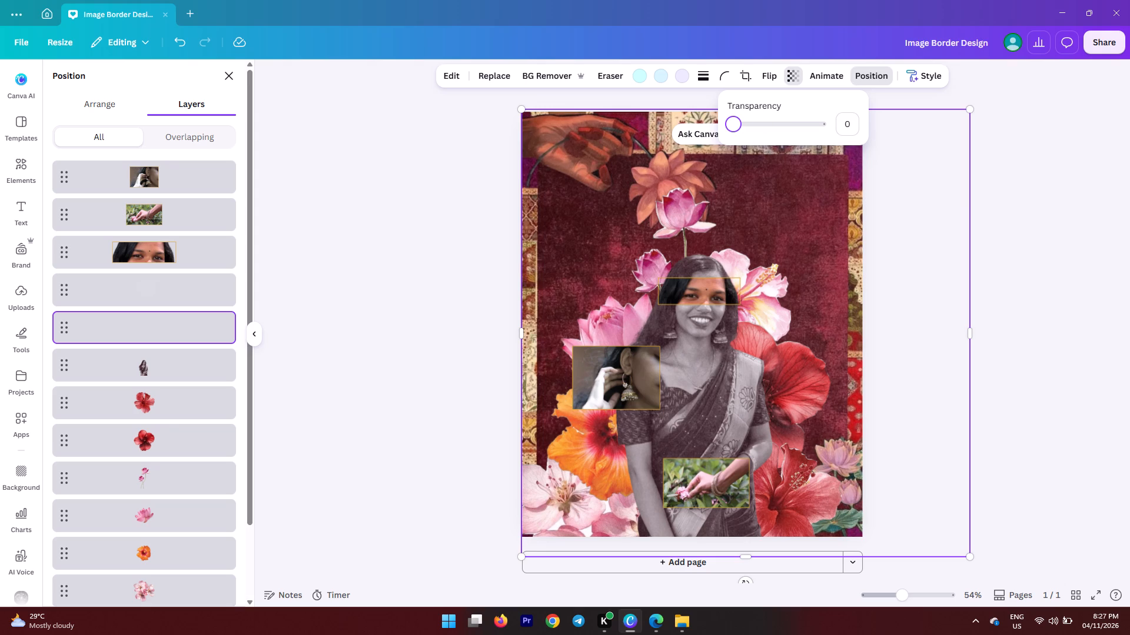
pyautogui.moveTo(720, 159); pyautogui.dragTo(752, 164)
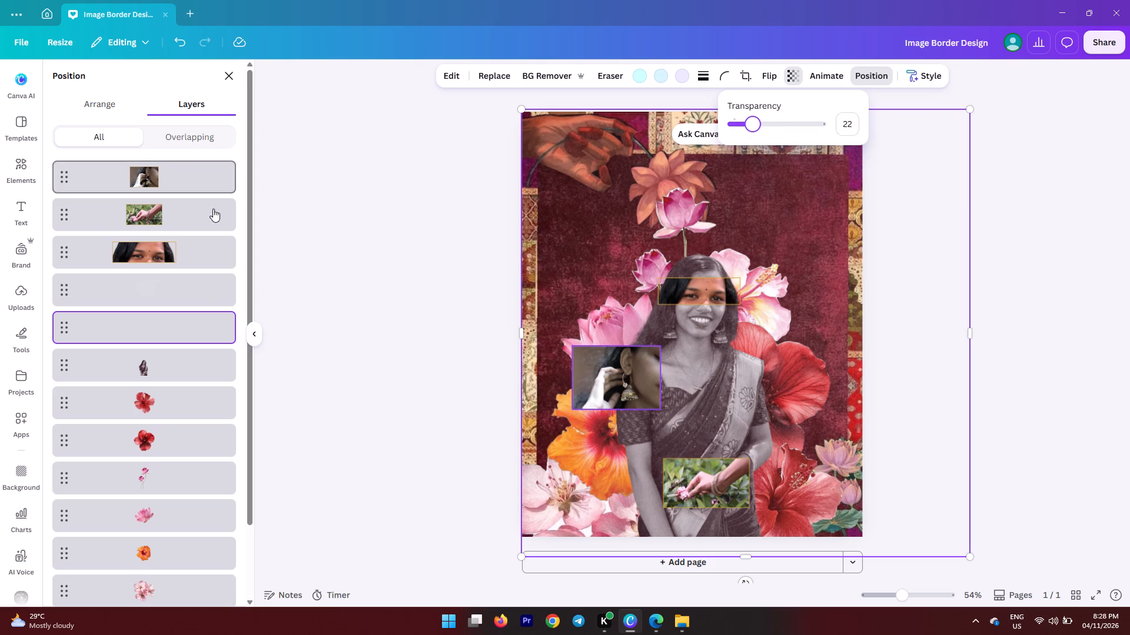
# Delete both grain overlay layers between the framed insets and the portrait cutout.
pyautogui.click(227, 328)
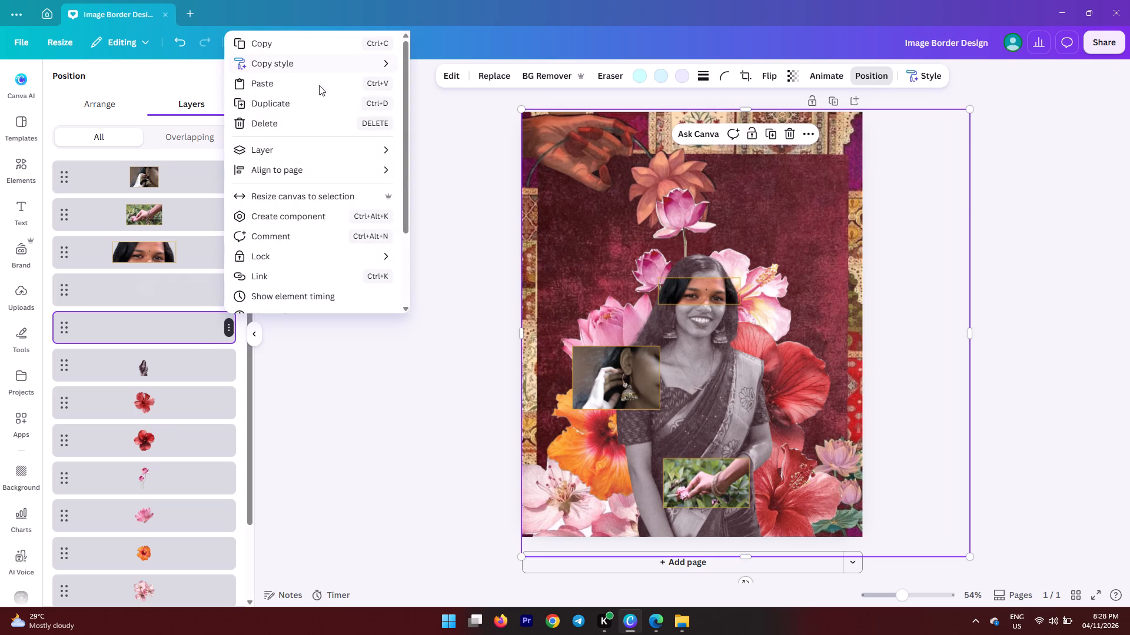
pyautogui.click(306, 131)
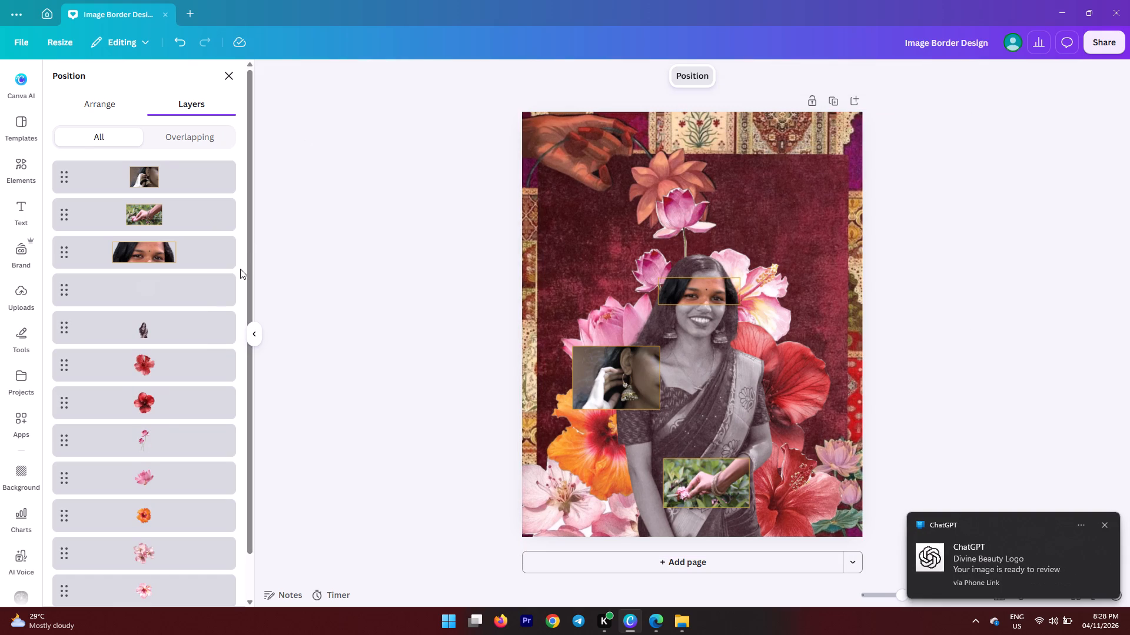
pyautogui.click(228, 298)
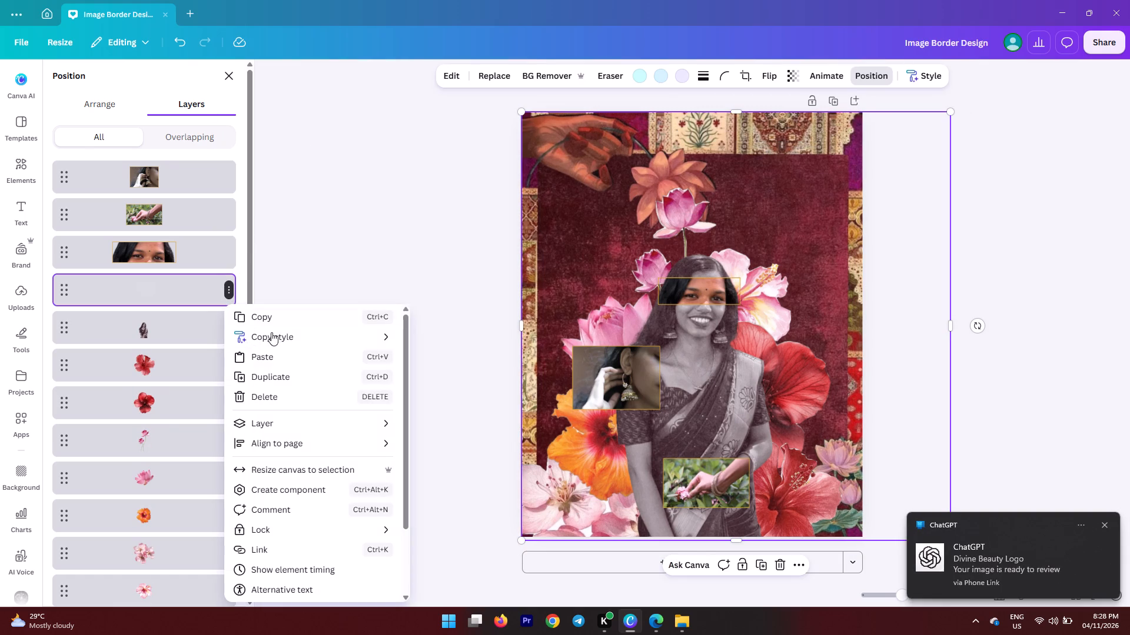
pyautogui.click(276, 399)
pyautogui.click(276, 399)
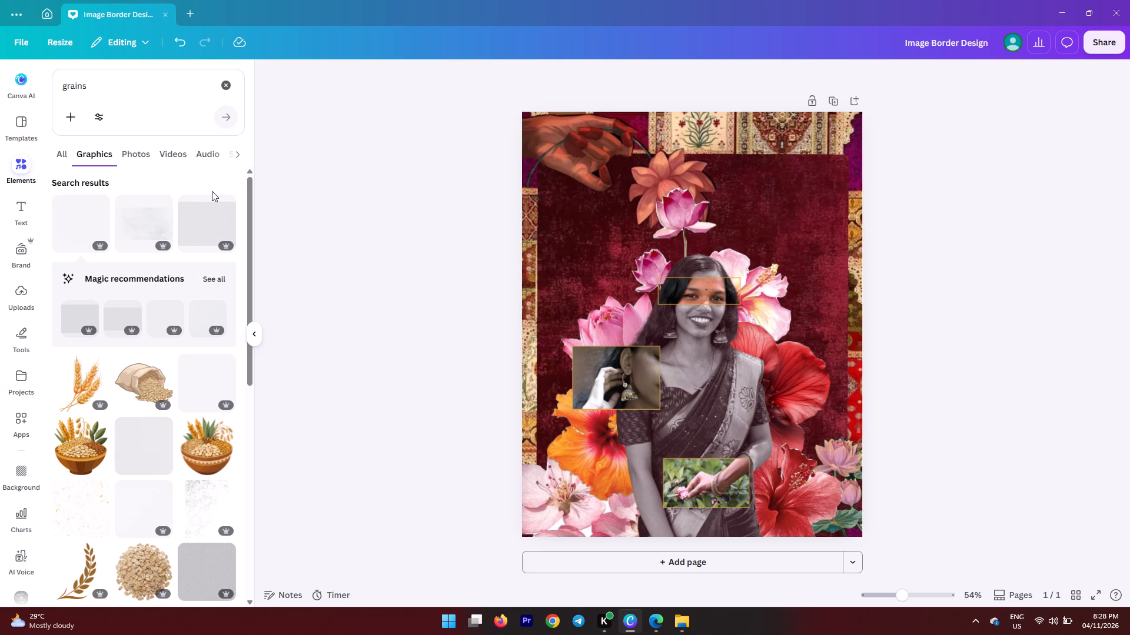
# Add the dust-and-scratch texture from the grains graphics results and place it at the poster's top-left corner.
pyautogui.scroll(1, 111, 169)
pyautogui.scroll(-1, 118, 212)
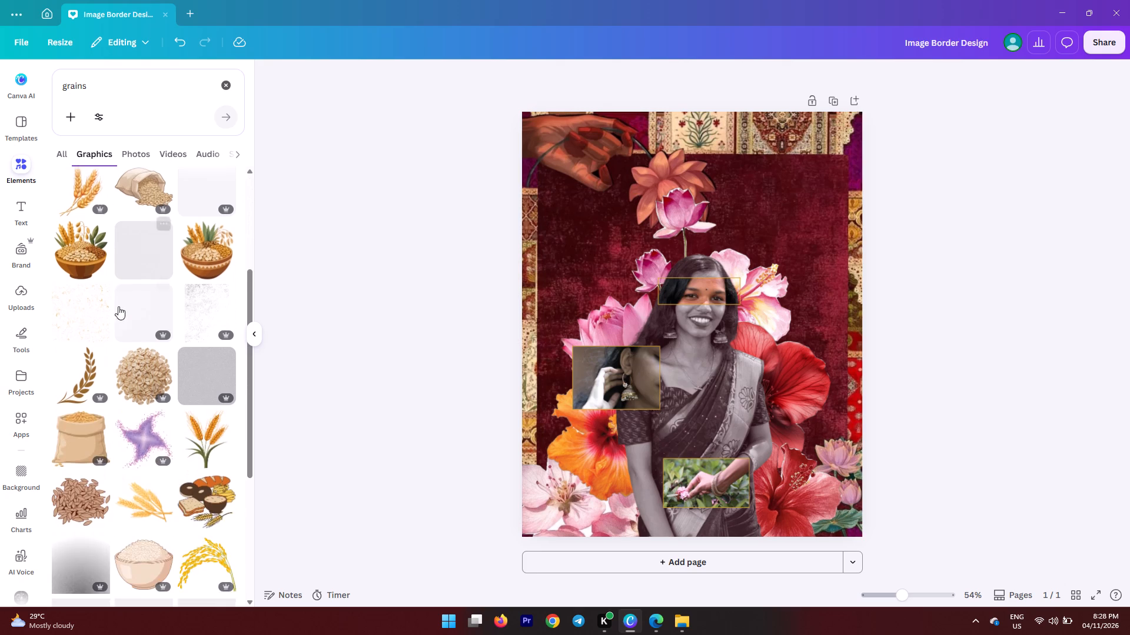
pyautogui.scroll(-1, 118, 306)
pyautogui.scroll(2, 112, 340)
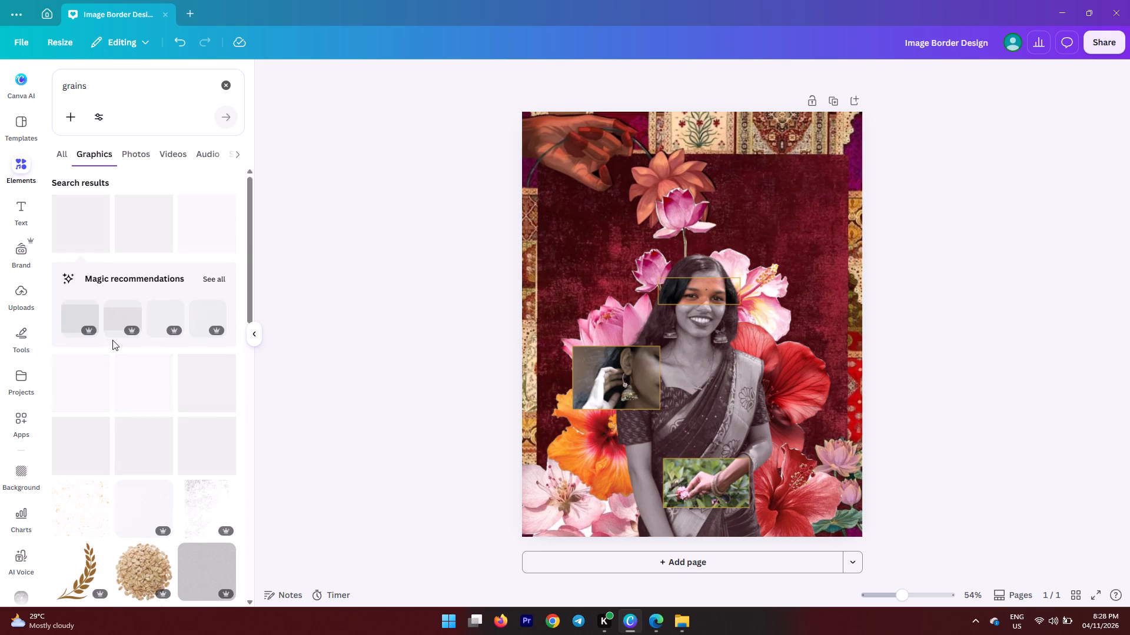
pyautogui.scroll(1, 142, 354)
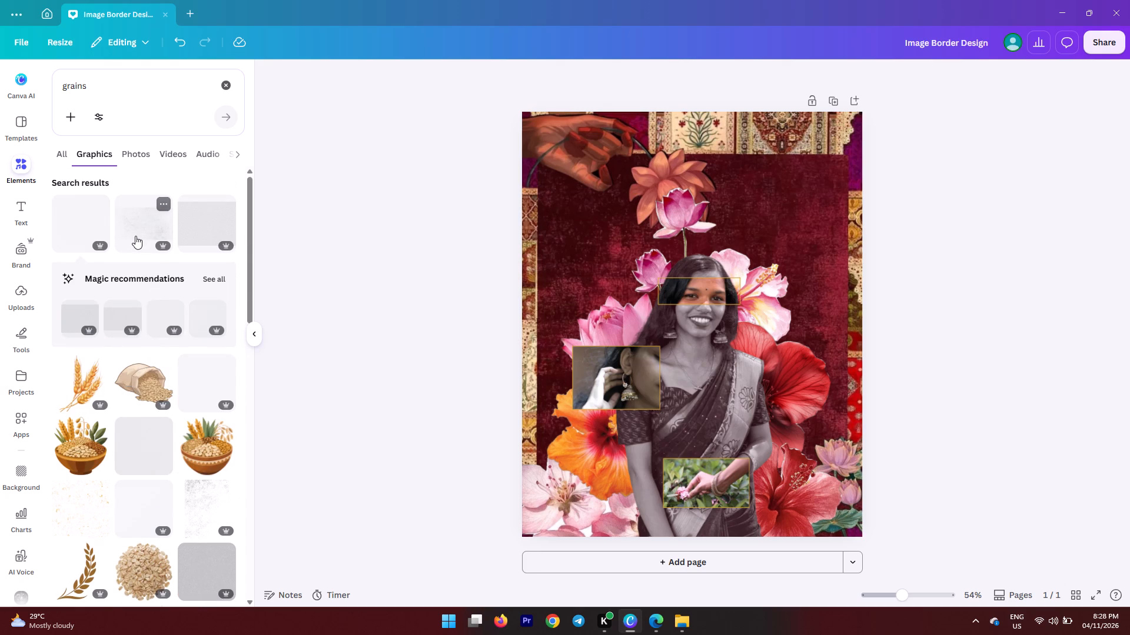
pyautogui.click(135, 236)
pyautogui.moveTo(757, 343); pyautogui.dragTo(749, 312)
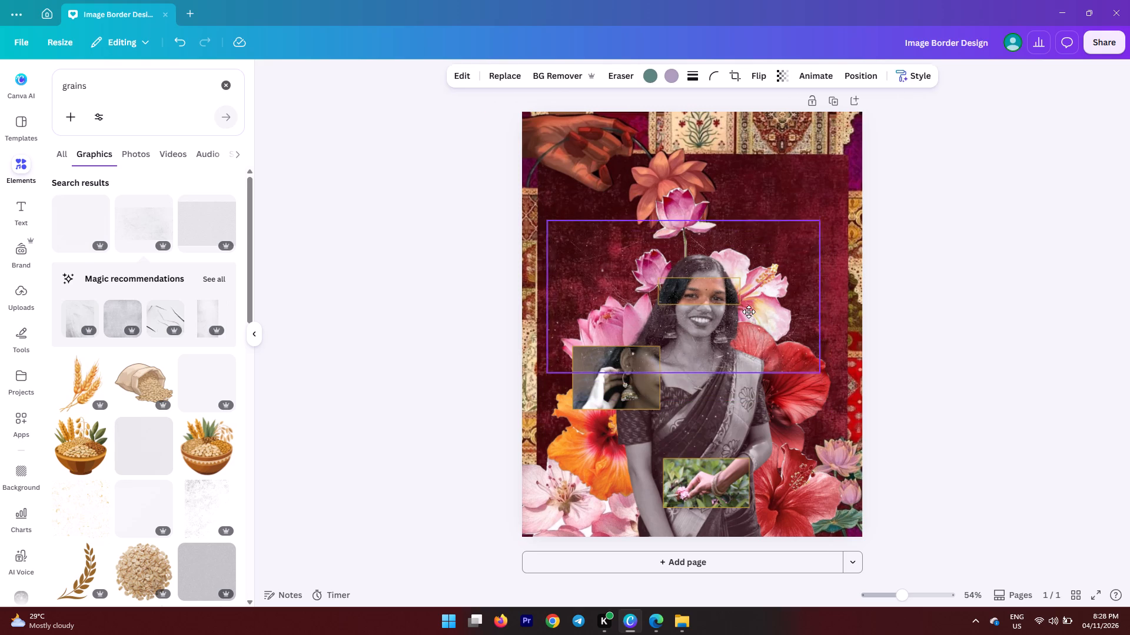
pyautogui.moveTo(749, 312); pyautogui.dragTo(723, 201)
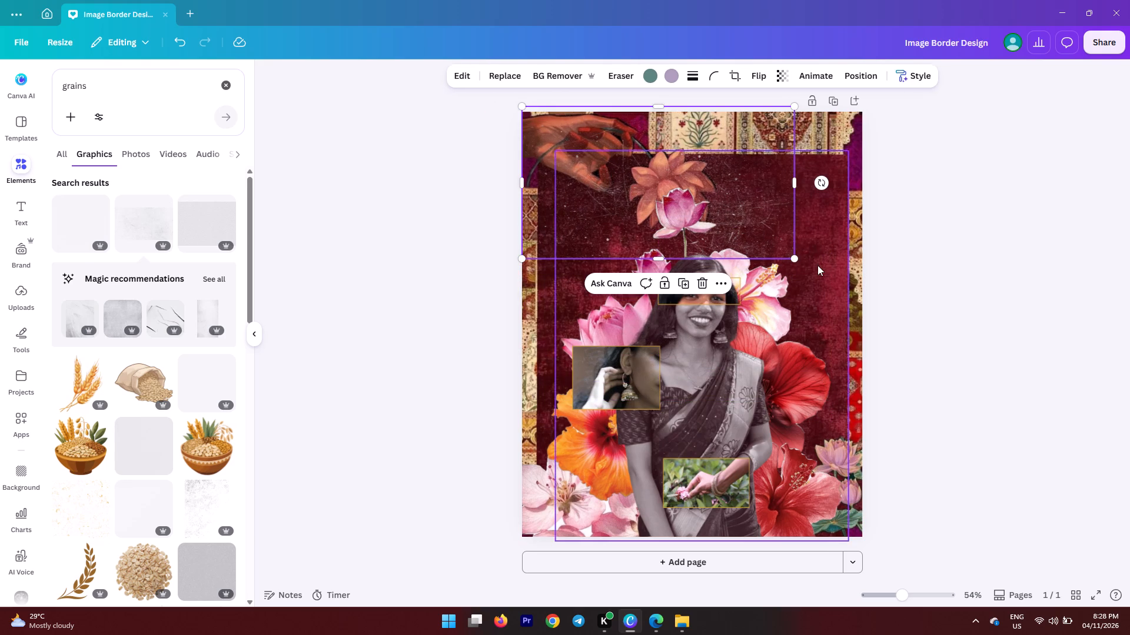
# Enlarge the scratch texture past the poster's right edge and extend its height until it covers the whole page.
pyautogui.moveTo(792, 259); pyautogui.dragTo(928, 424)
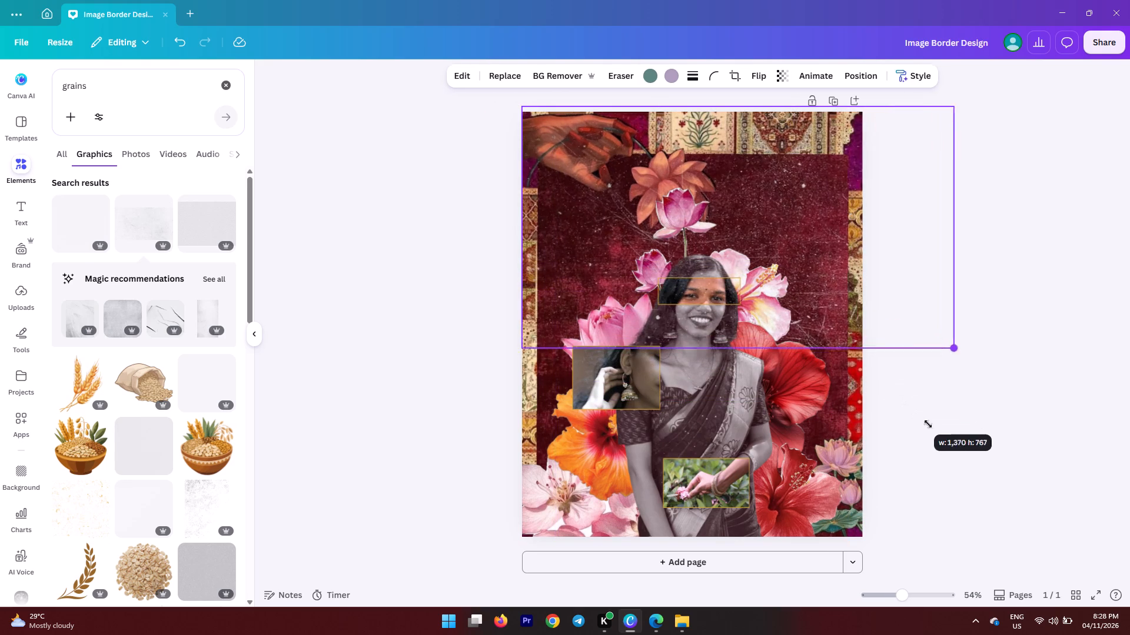
pyautogui.moveTo(928, 424); pyautogui.dragTo(1129, 557)
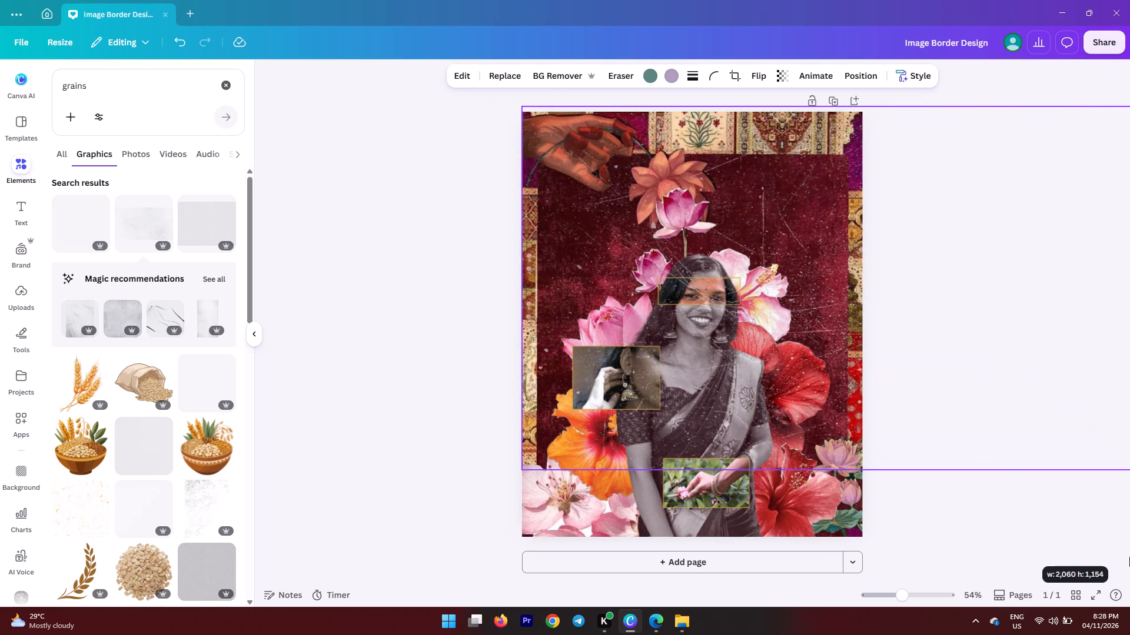
pyautogui.moveTo(1129, 557); pyautogui.dragTo(1124, 633)
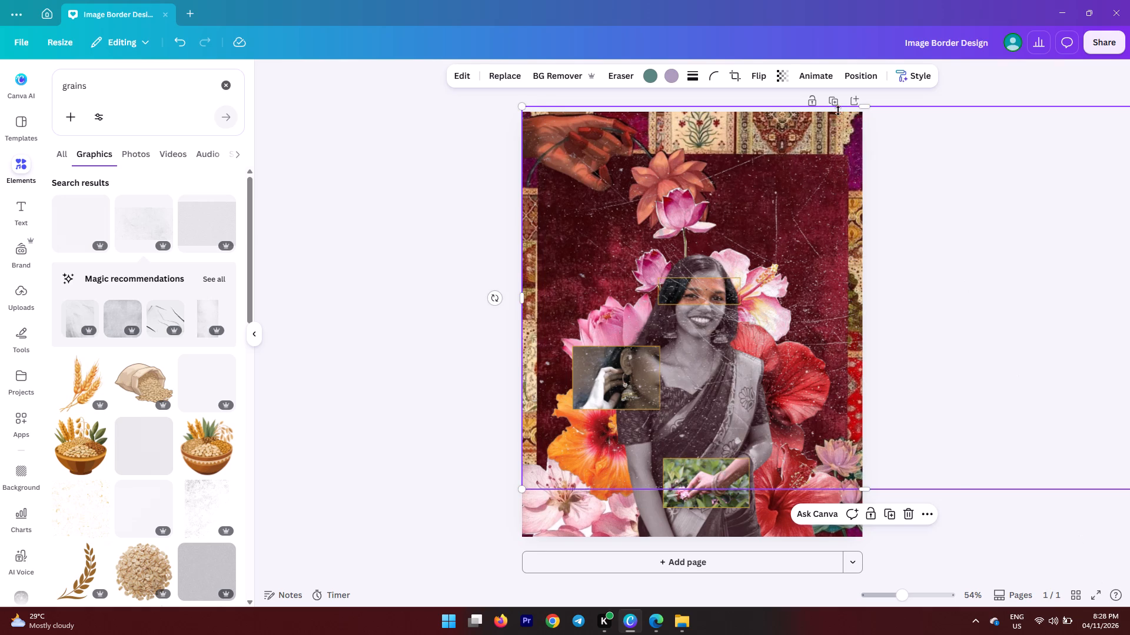
pyautogui.moveTo(872, 489); pyautogui.dragTo(871, 503)
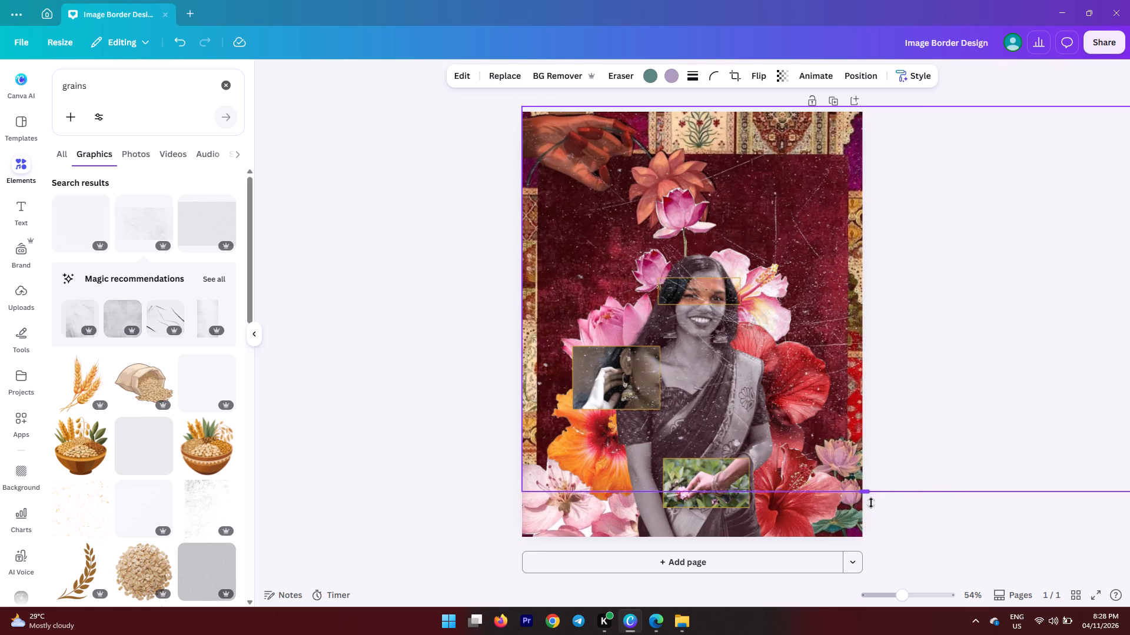
pyautogui.moveTo(871, 503); pyautogui.dragTo(872, 546)
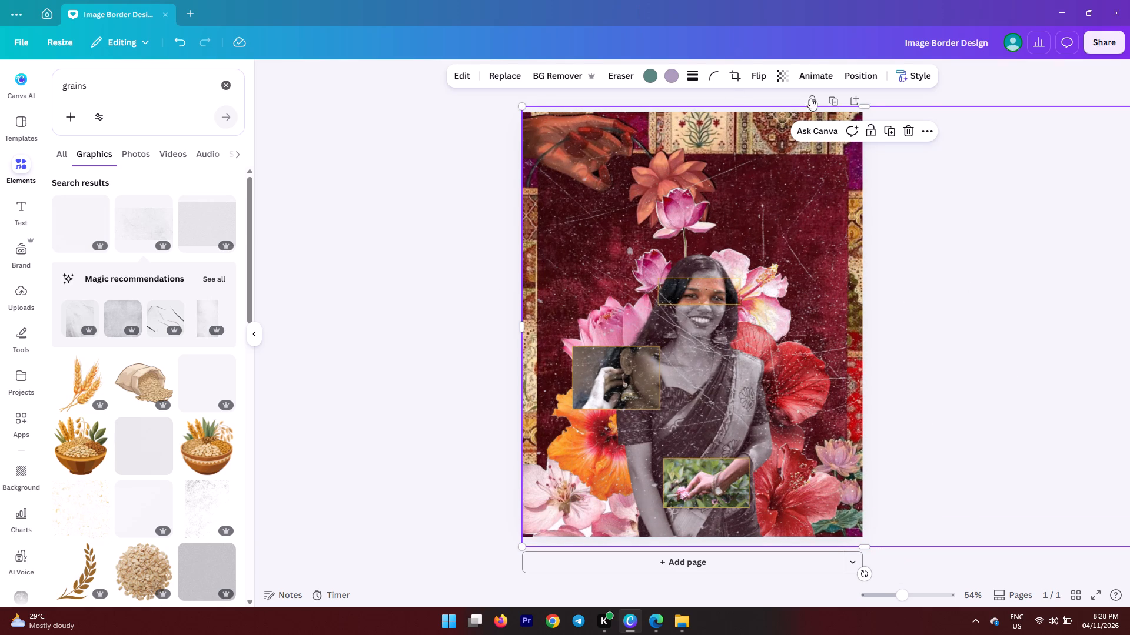
# Reorder the scratch texture layer to sit directly beneath the woman's portrait cutout and above the red hibiscus flowers.
pyautogui.click(869, 75)
pyautogui.moveTo(117, 177); pyautogui.dragTo(115, 181)
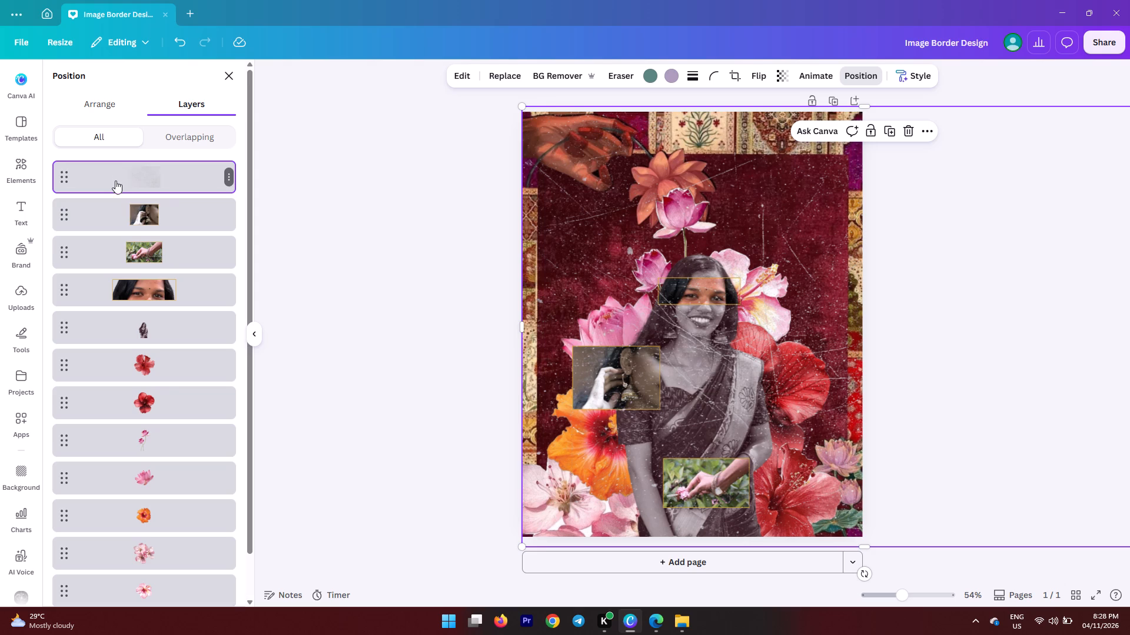
pyautogui.moveTo(115, 181); pyautogui.dragTo(112, 319)
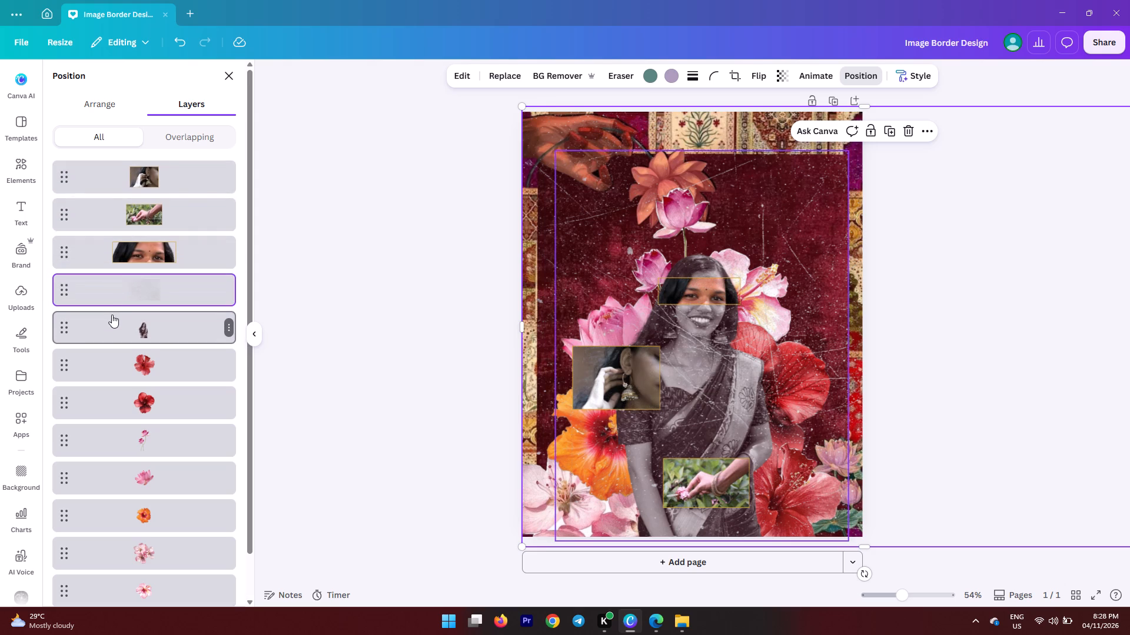
pyautogui.click(112, 322)
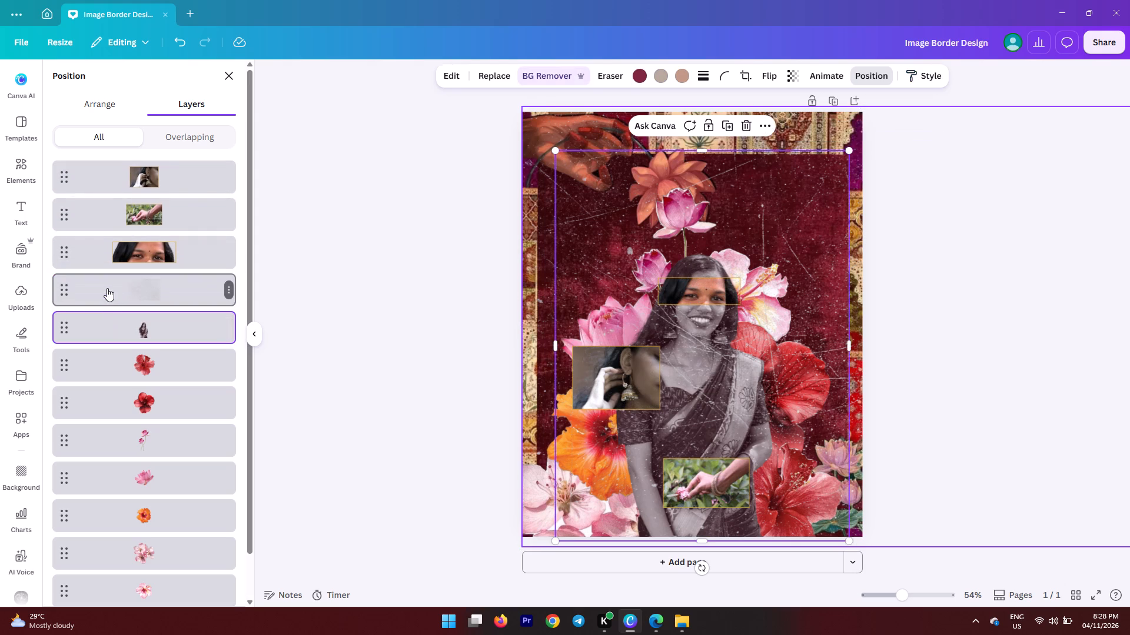
pyautogui.moveTo(107, 288); pyautogui.dragTo(112, 349)
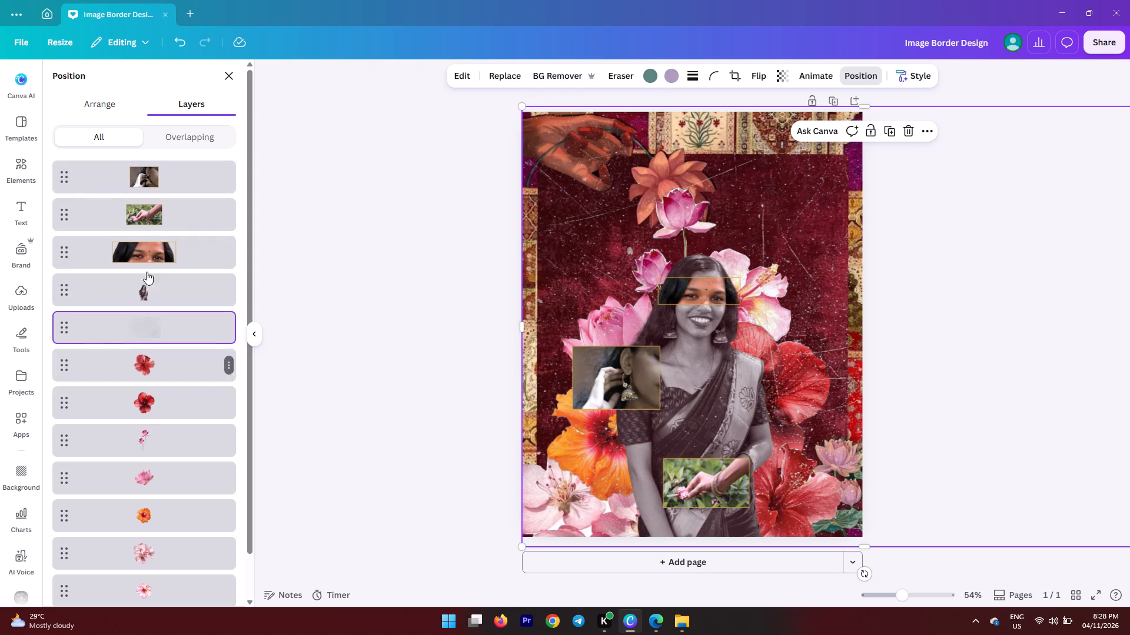
pyautogui.click(1019, 297)
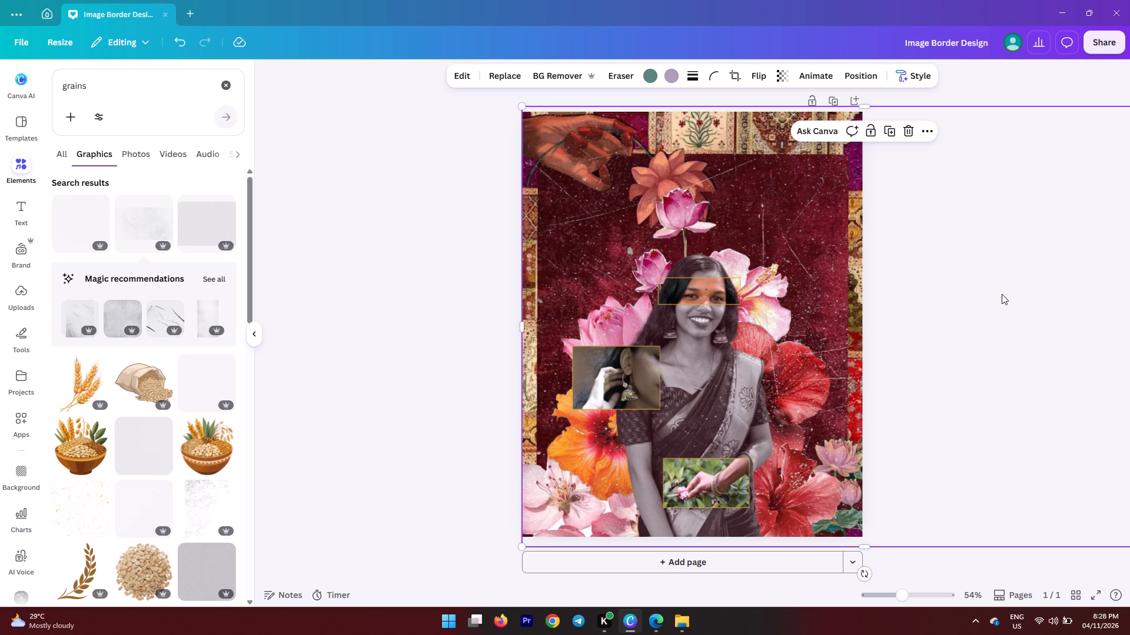
pyautogui.click(784, 83)
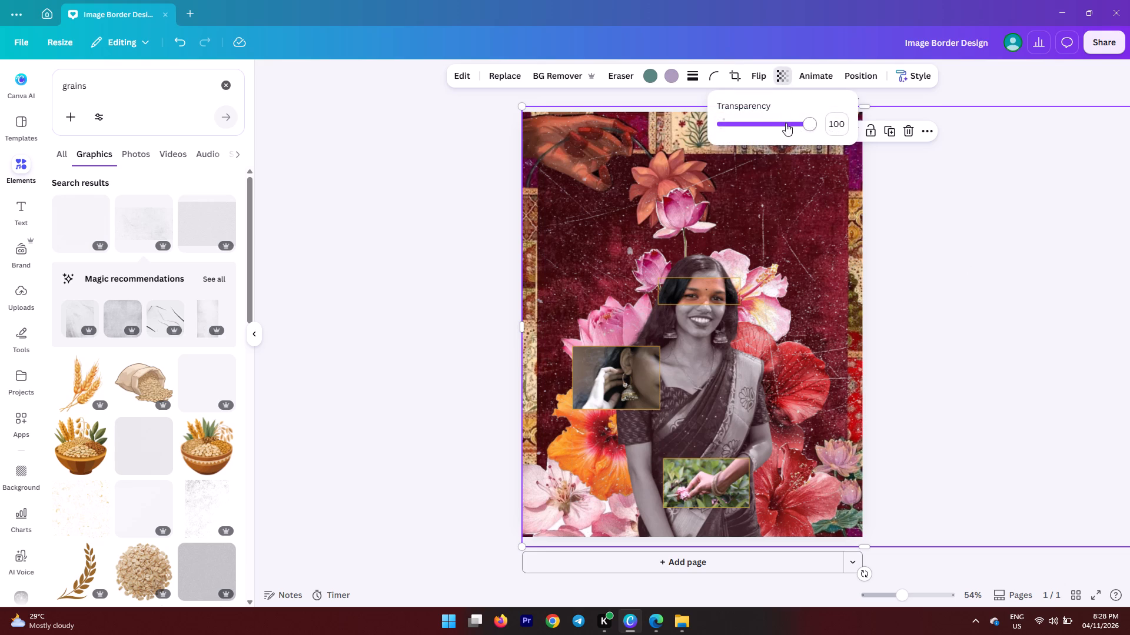
pyautogui.moveTo(786, 123); pyautogui.dragTo(775, 139)
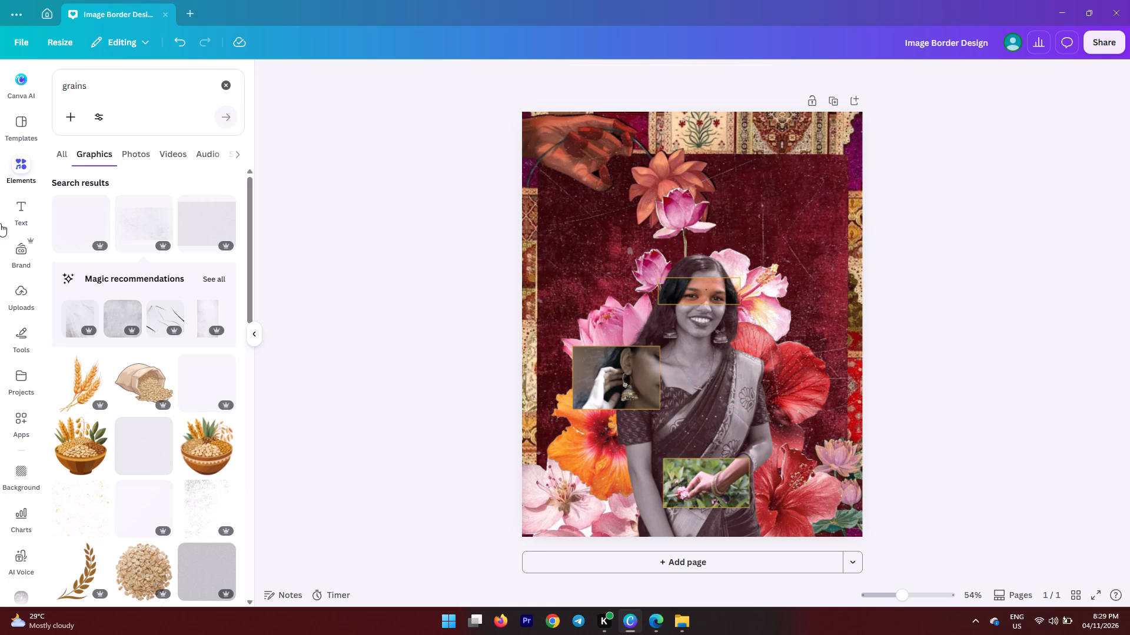
pyautogui.moveTo(766, 317); pyautogui.dragTo(766, 322)
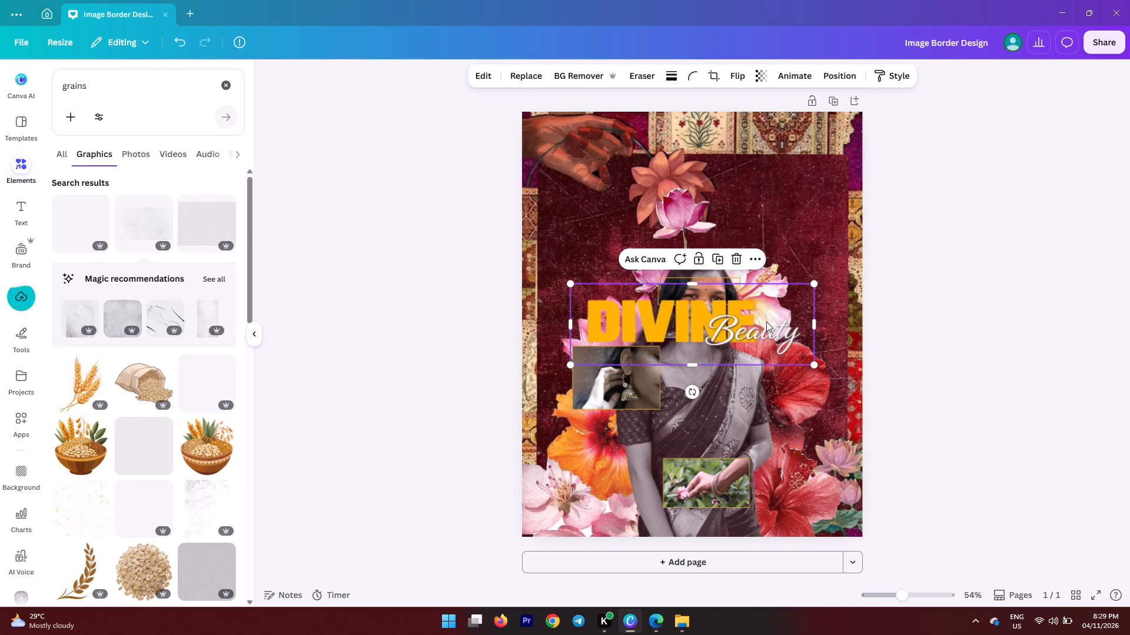
pyautogui.moveTo(766, 322); pyautogui.dragTo(723, 192)
pyautogui.click(975, 215)
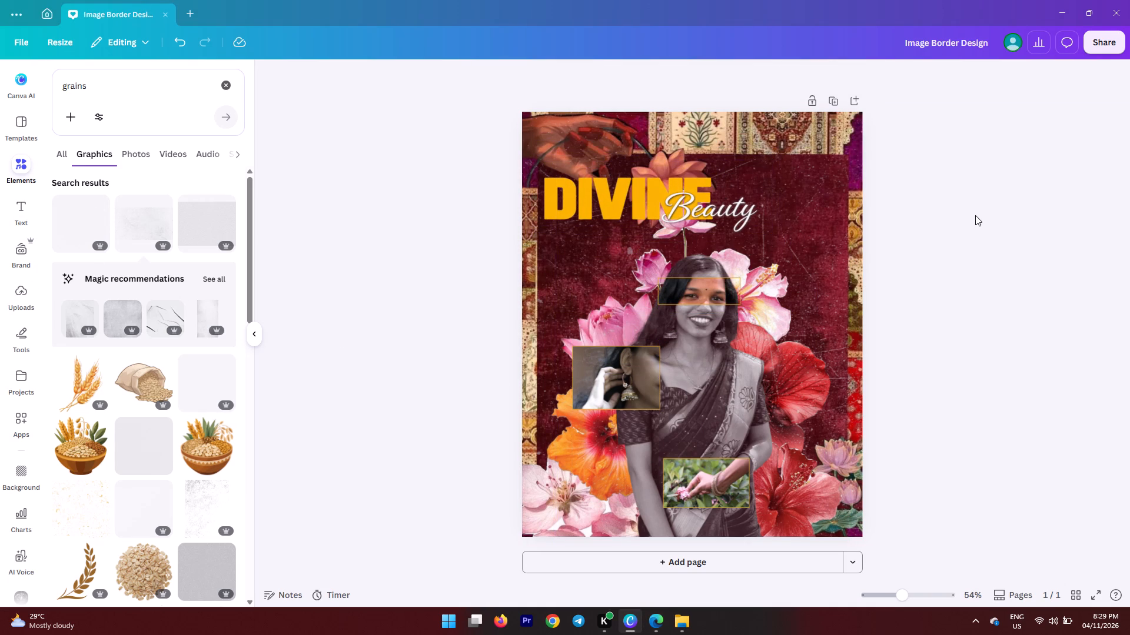
# Enlarge the DIVINE Beauty title slightly and move it up so its frame sits flush with the poster's left edge.
pyautogui.click(716, 176)
pyautogui.moveTo(772, 242); pyautogui.dragTo(823, 279)
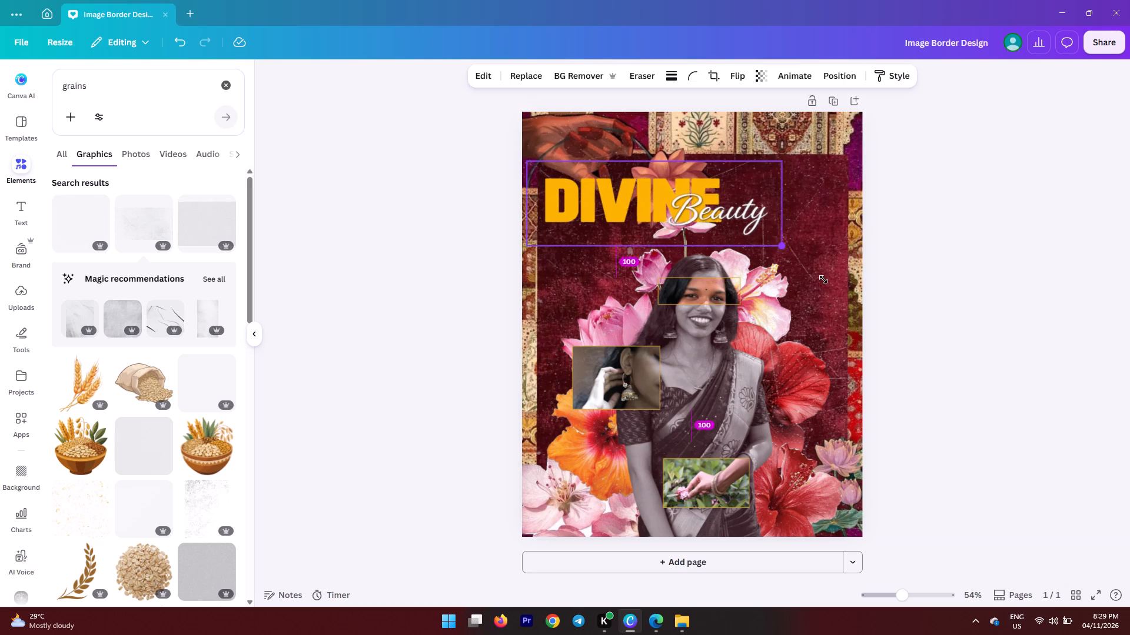
pyautogui.moveTo(823, 279); pyautogui.dragTo(920, 316)
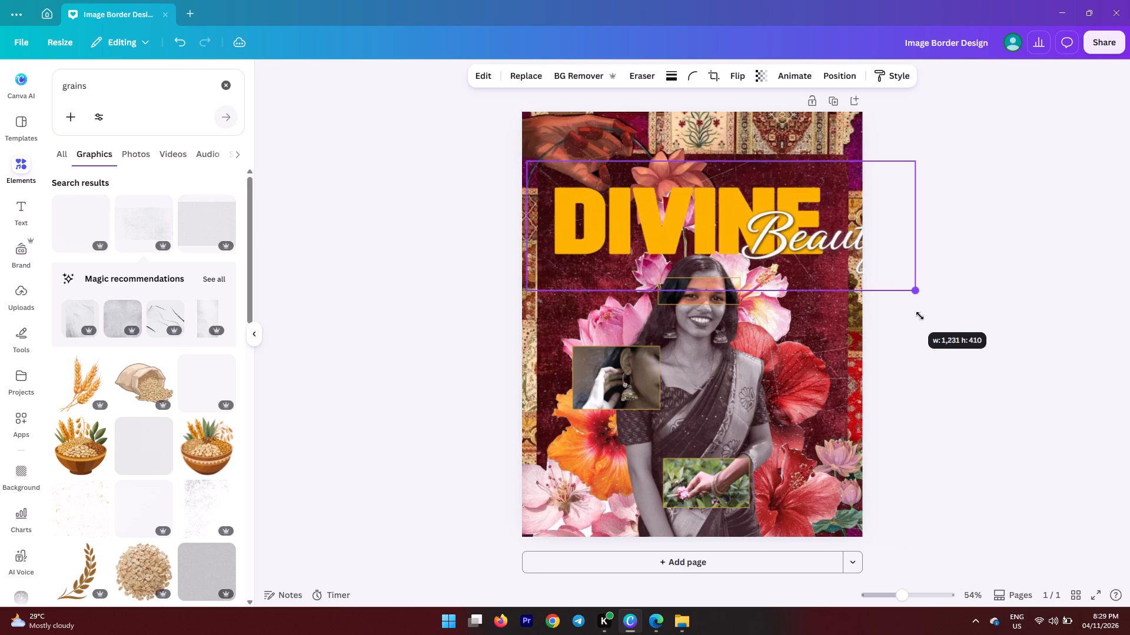
pyautogui.moveTo(920, 316); pyautogui.dragTo(773, 267)
pyautogui.moveTo(627, 205); pyautogui.dragTo(627, 212)
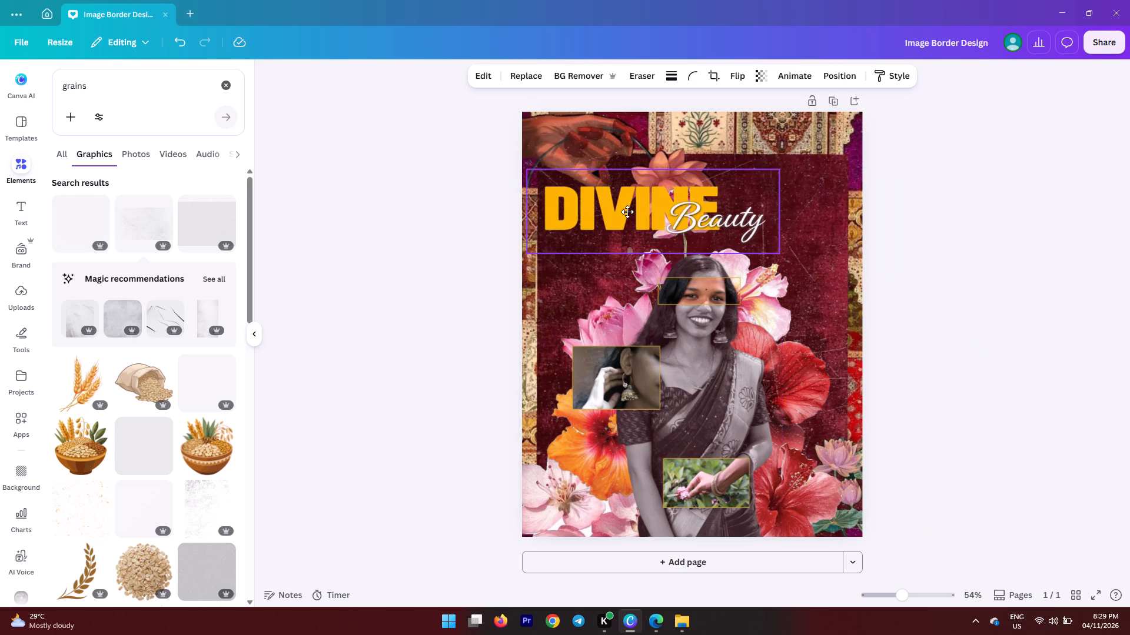
pyautogui.moveTo(627, 212); pyautogui.dragTo(630, 198)
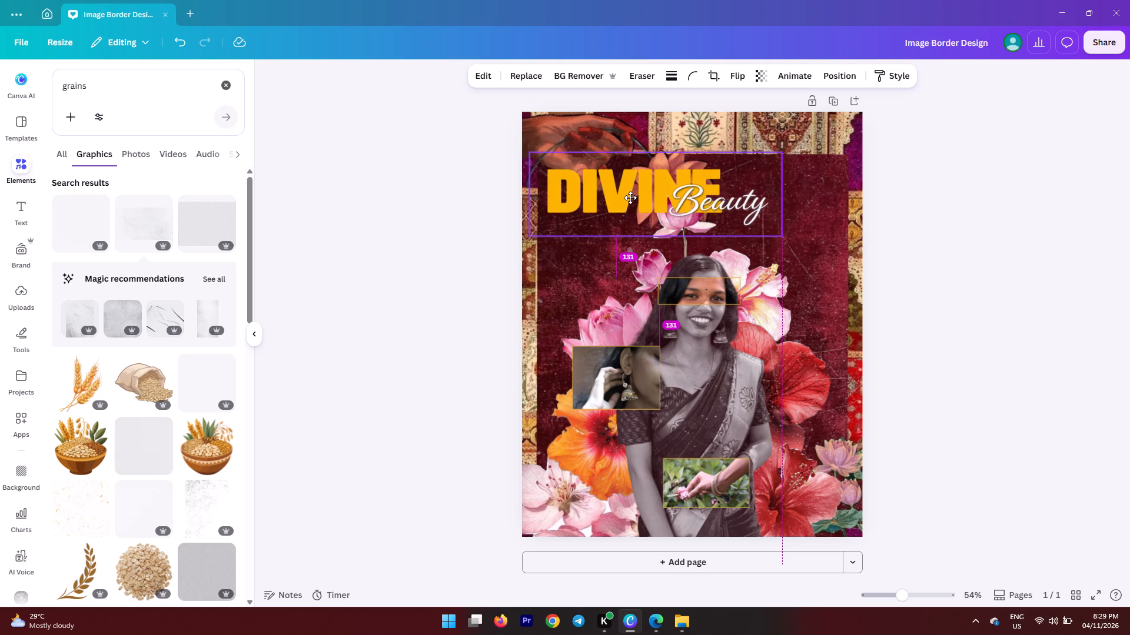
pyautogui.moveTo(630, 198); pyautogui.dragTo(620, 195)
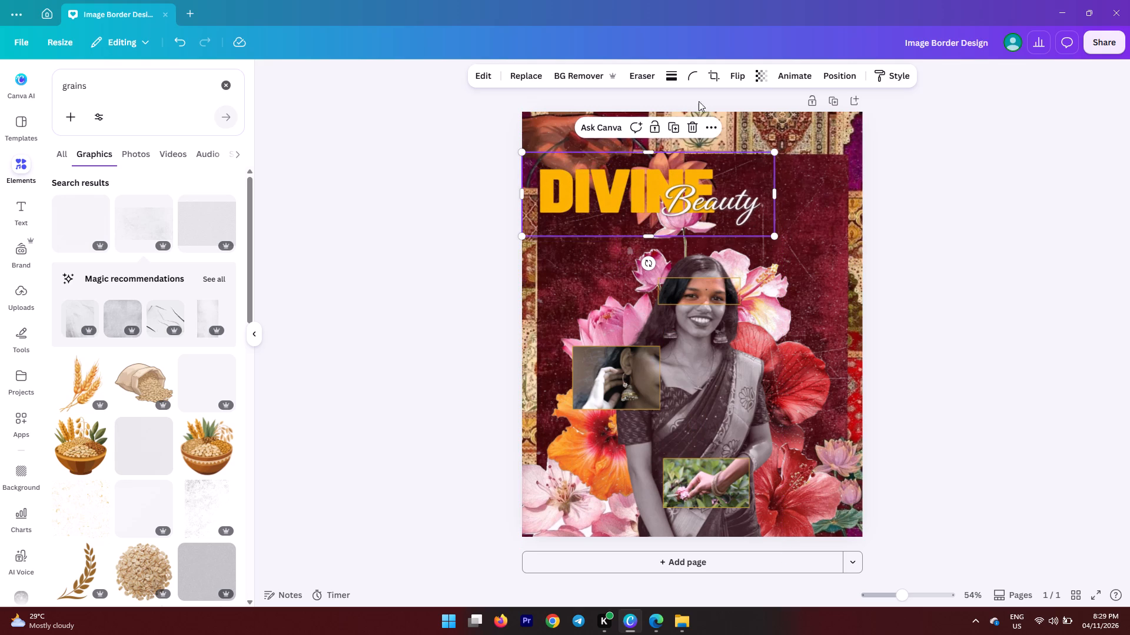
# Reorder the DIVINE Beauty title layer to sit directly beneath the long-stemmed pink lotus.
pyautogui.click(849, 72)
pyautogui.moveTo(68, 179); pyautogui.dragTo(58, 507)
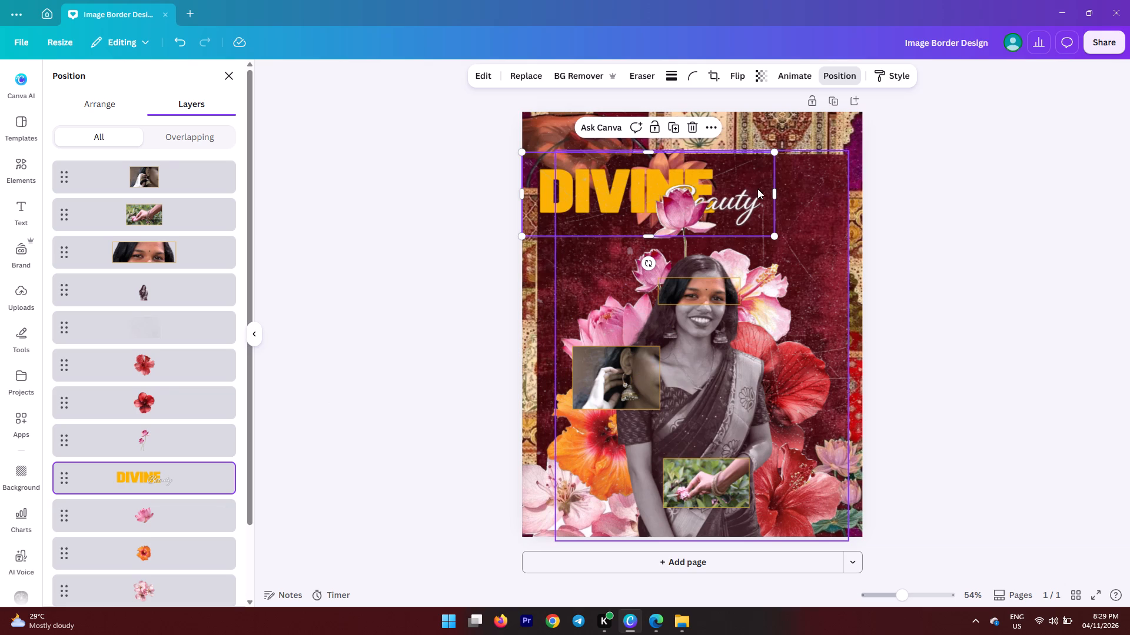
# Widen the DIVINE Beauty title frame rightward, shift it slightly up and right behind the lotus, and deselect it.
pyautogui.moveTo(770, 195); pyautogui.dragTo(795, 195)
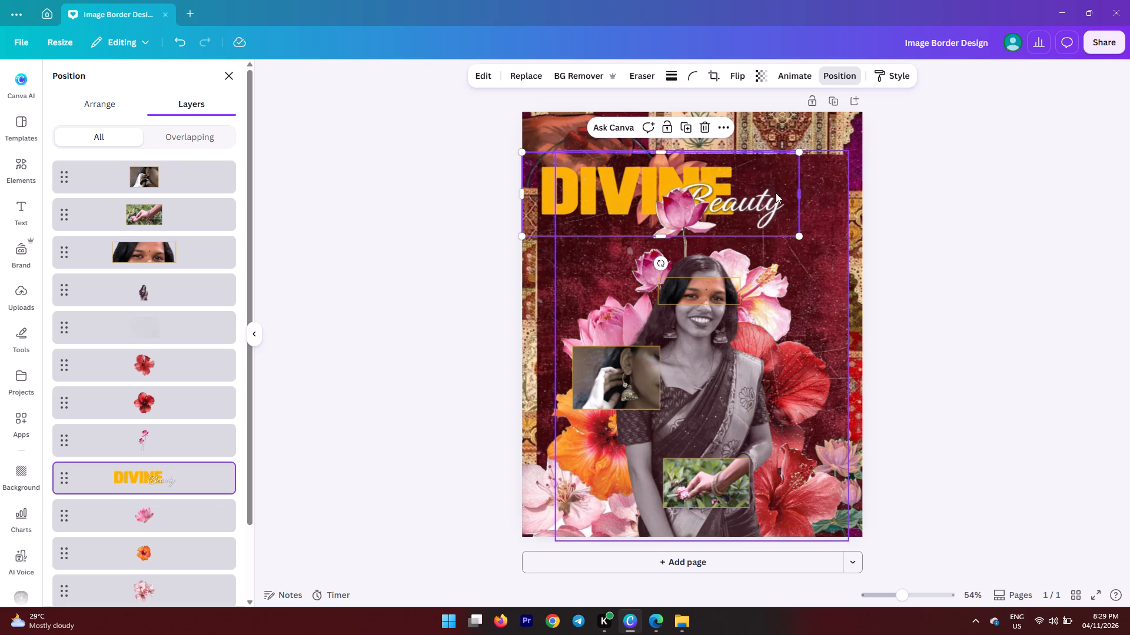
pyautogui.moveTo(747, 193); pyautogui.dragTo(756, 185)
pyautogui.click(961, 190)
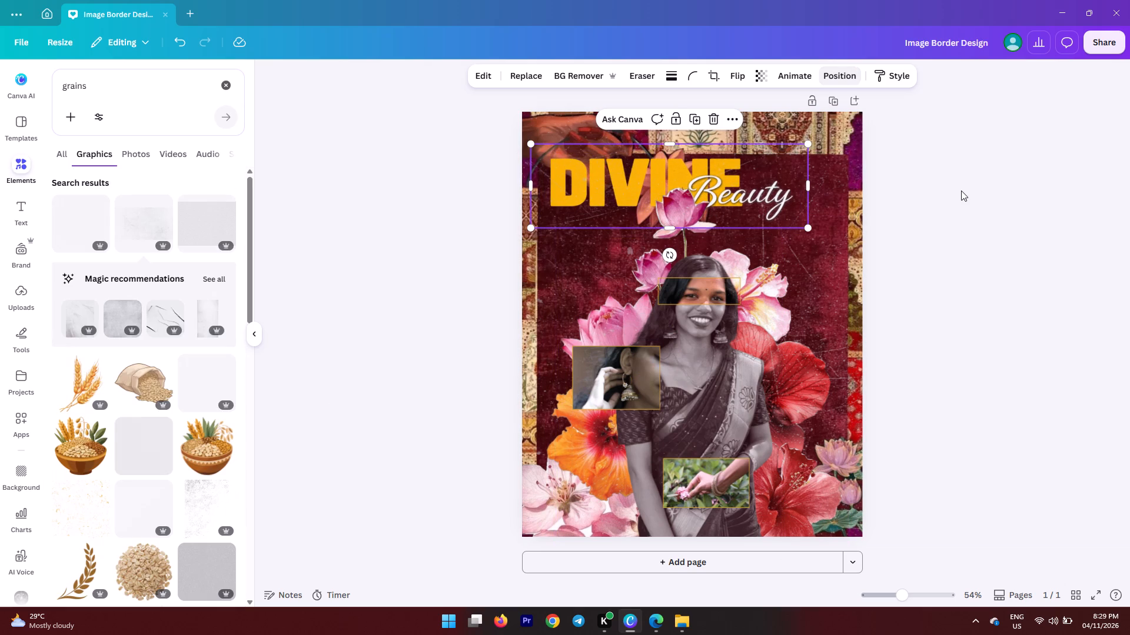
pyautogui.click(999, 351)
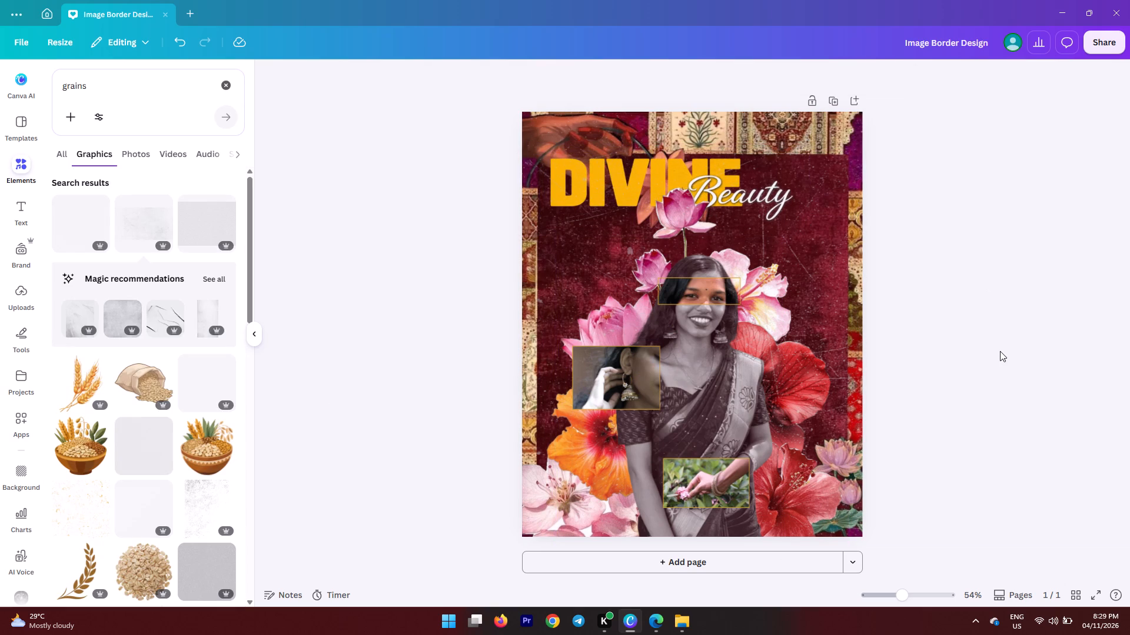
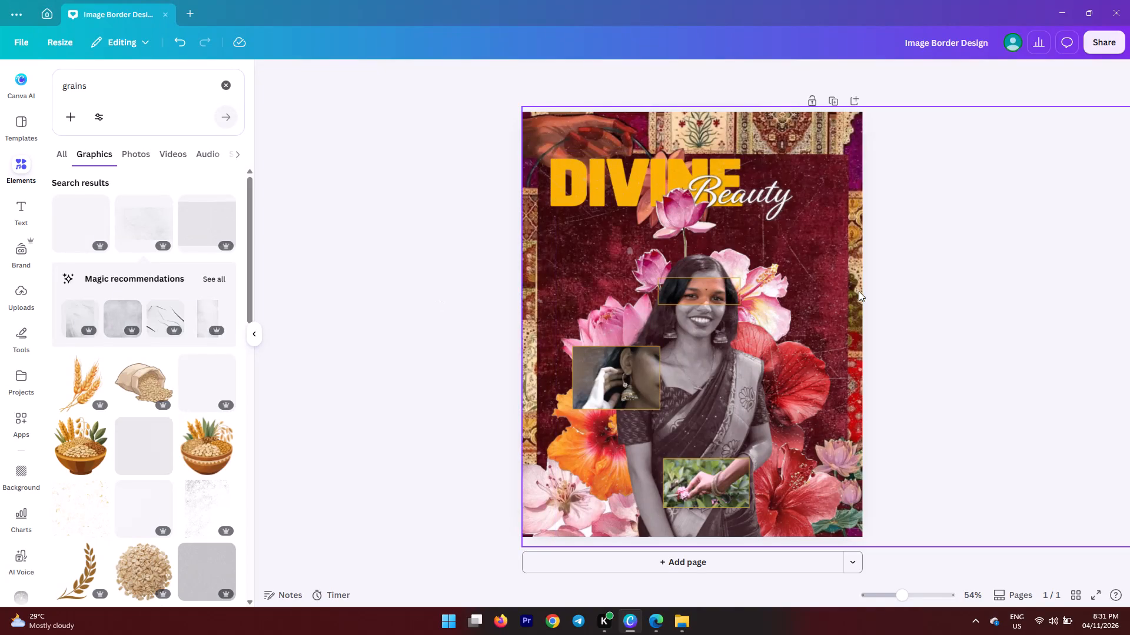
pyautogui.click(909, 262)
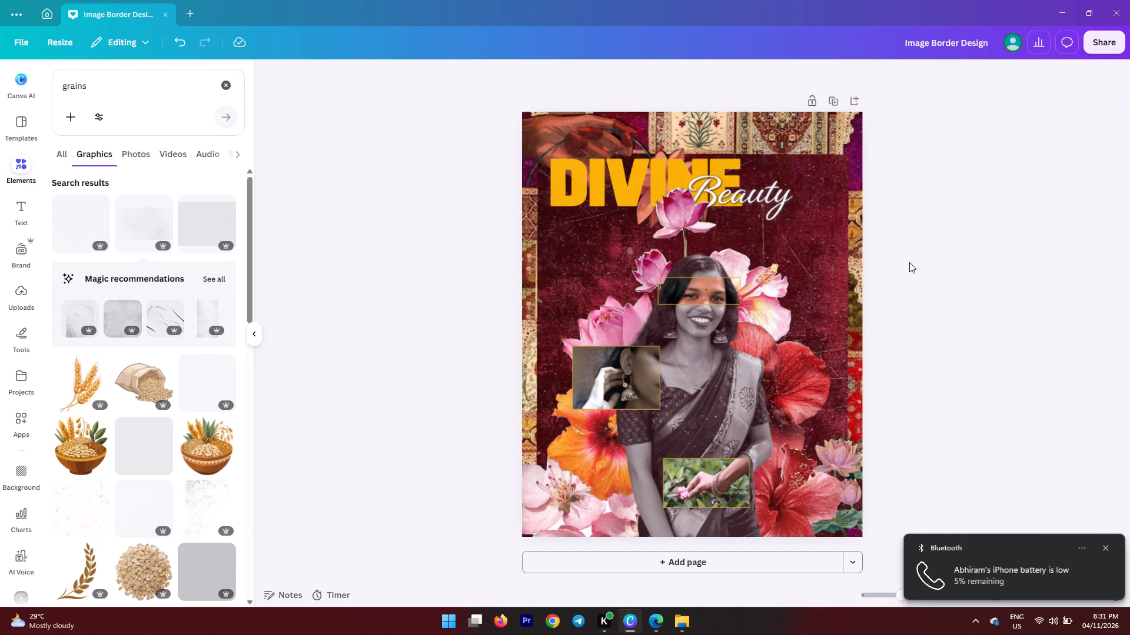
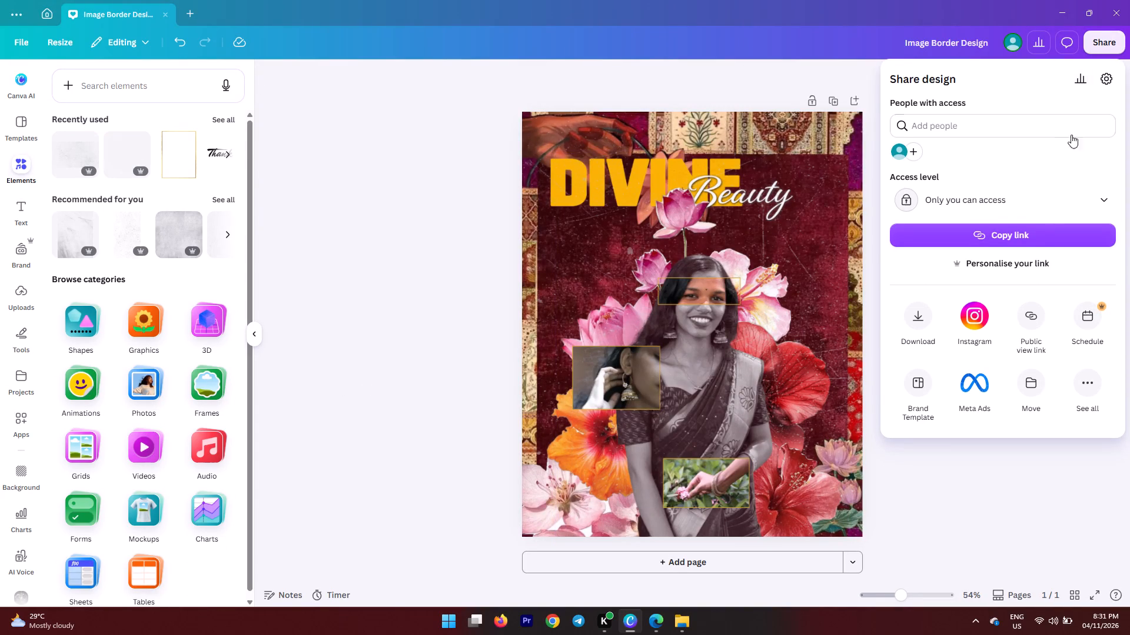
# Export the poster as a high-quality PNG with the size multiplier set to 3.125 (3,375 × 4,219 px).
pyautogui.click(915, 316)
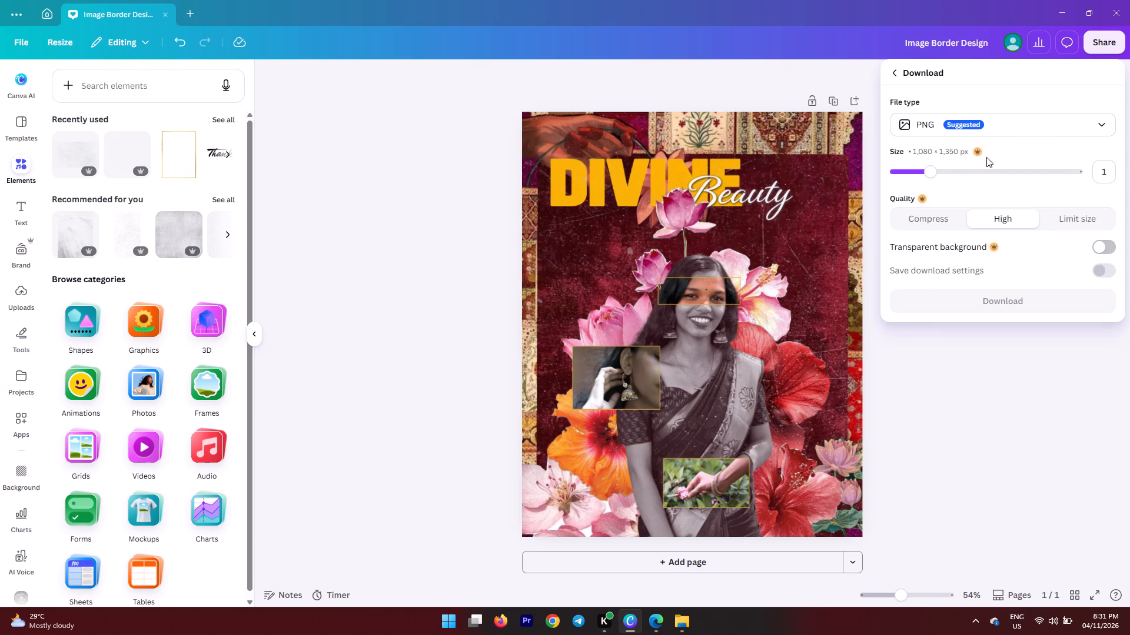
pyautogui.moveTo(928, 168); pyautogui.dragTo(1104, 184)
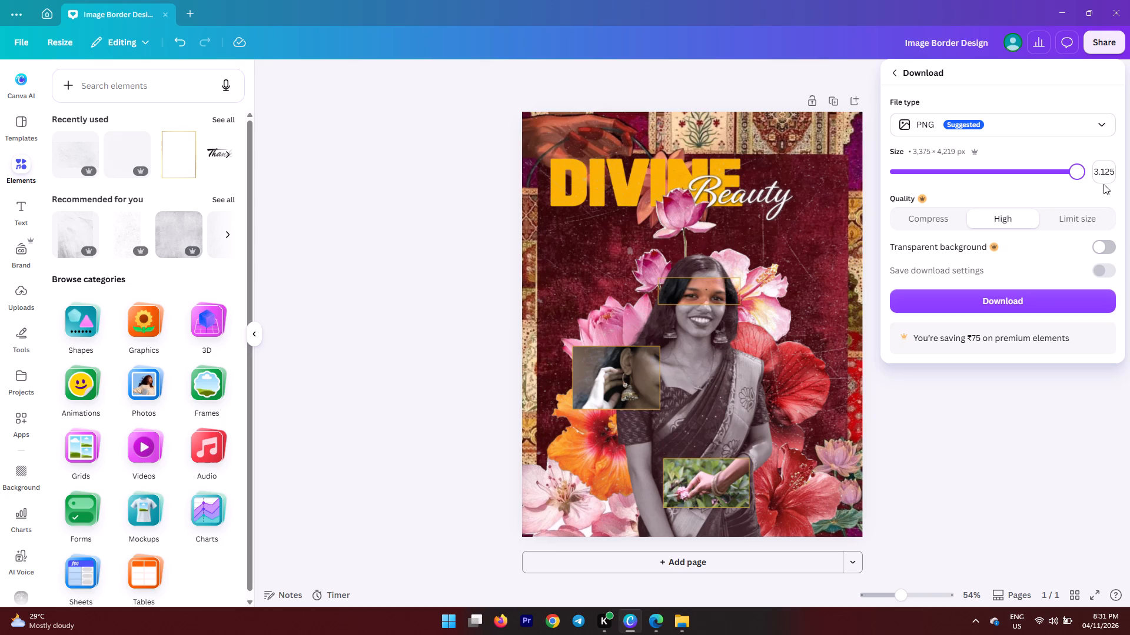
pyautogui.click(1057, 304)
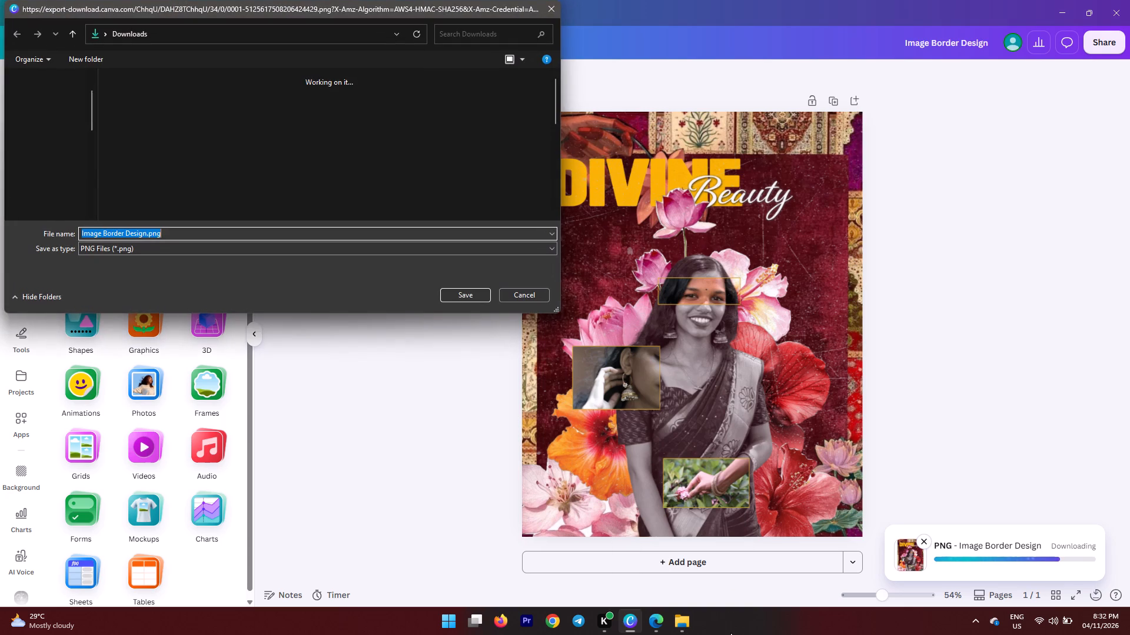
# Save the exported image in the Downloads folder as lechu.png.
pyautogui.click(145, 239)
pyautogui.moveTo(147, 233); pyautogui.dragTo(79, 233)
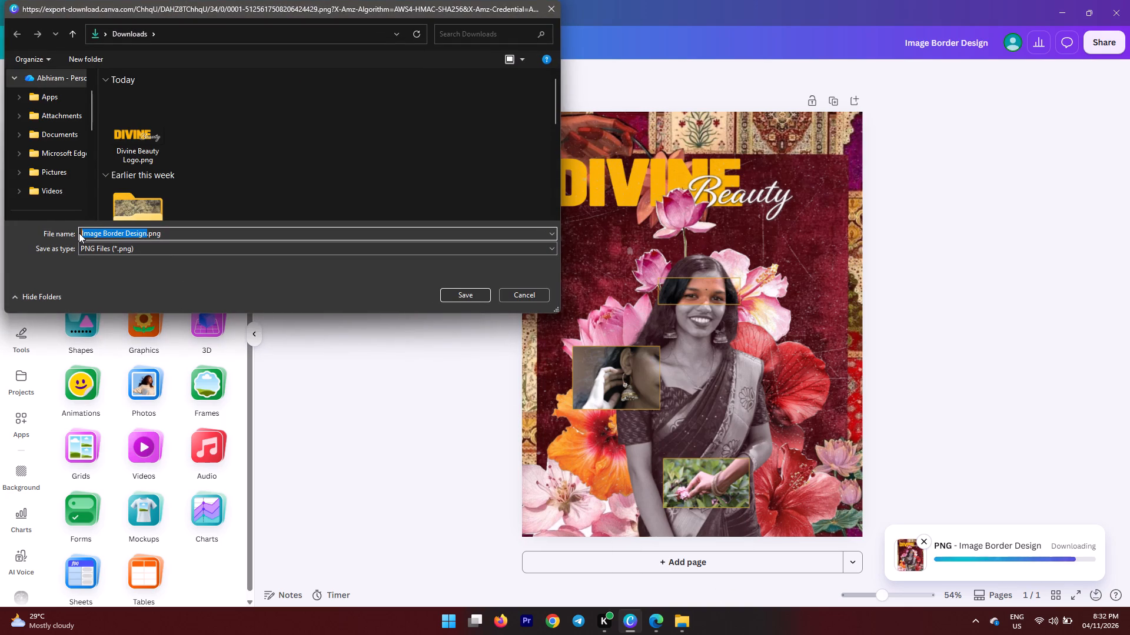
pyautogui.write('lechu')
pyautogui.press('Return')
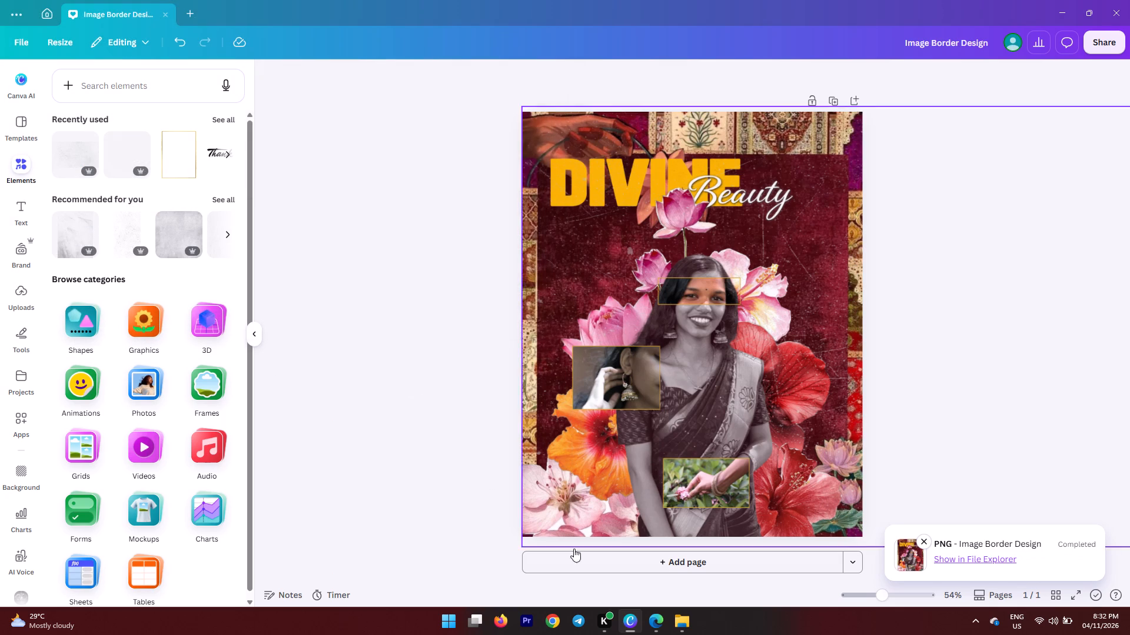
# Locate the downloaded lechu.png in File Explorer and open it in a maximized Photos window to inspect the poster.
pyautogui.click(955, 560)
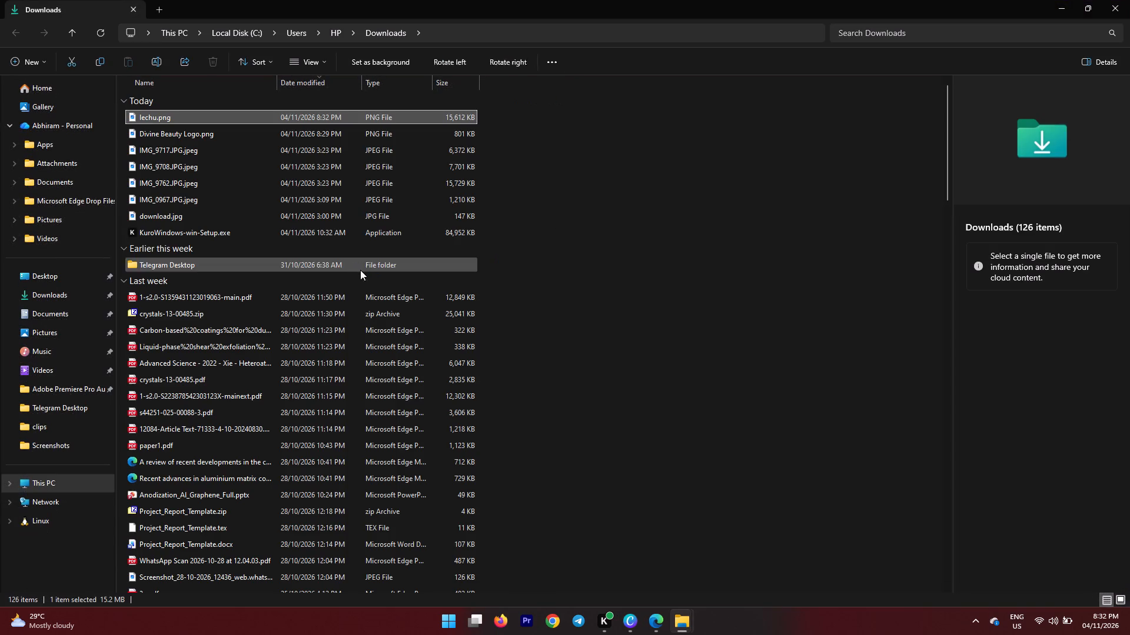
pyautogui.doubleClick(420, 118)
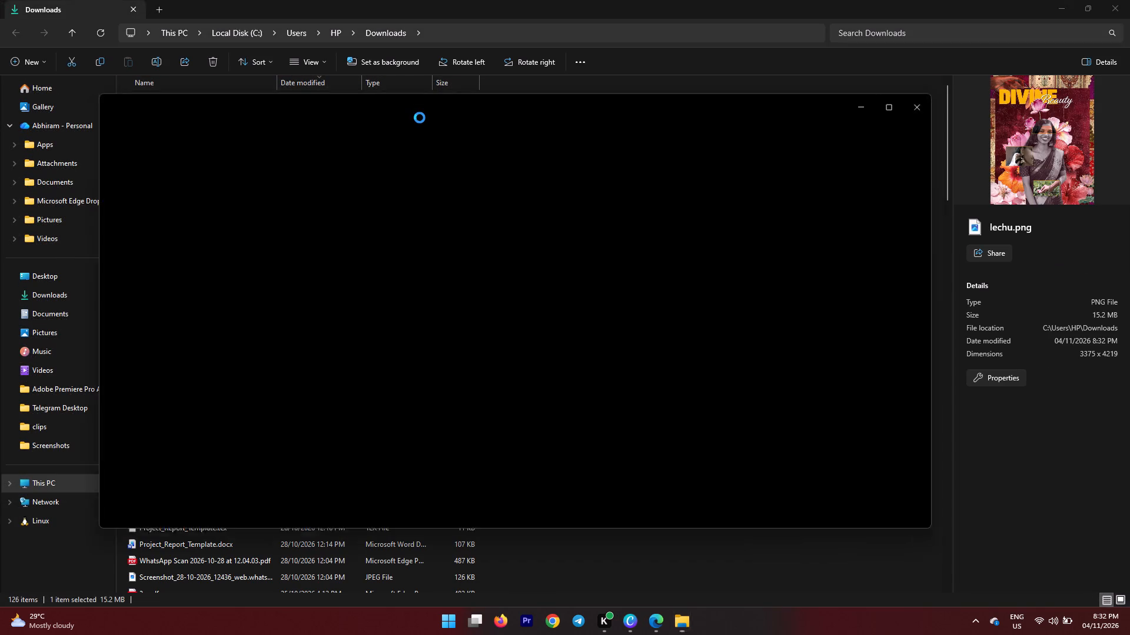
pyautogui.click(894, 111)
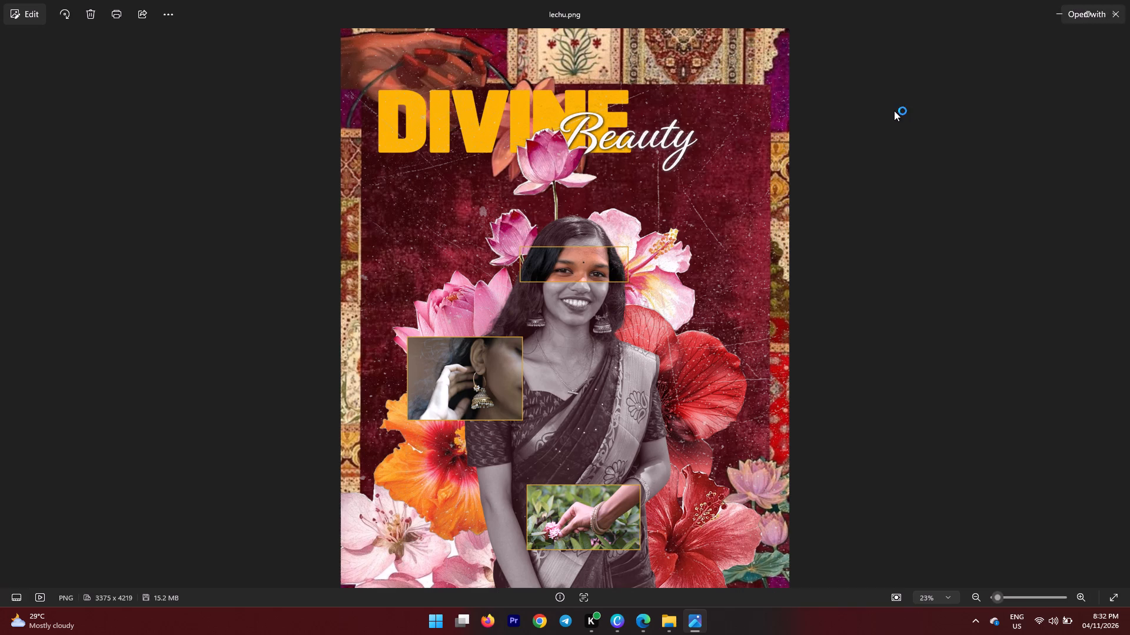
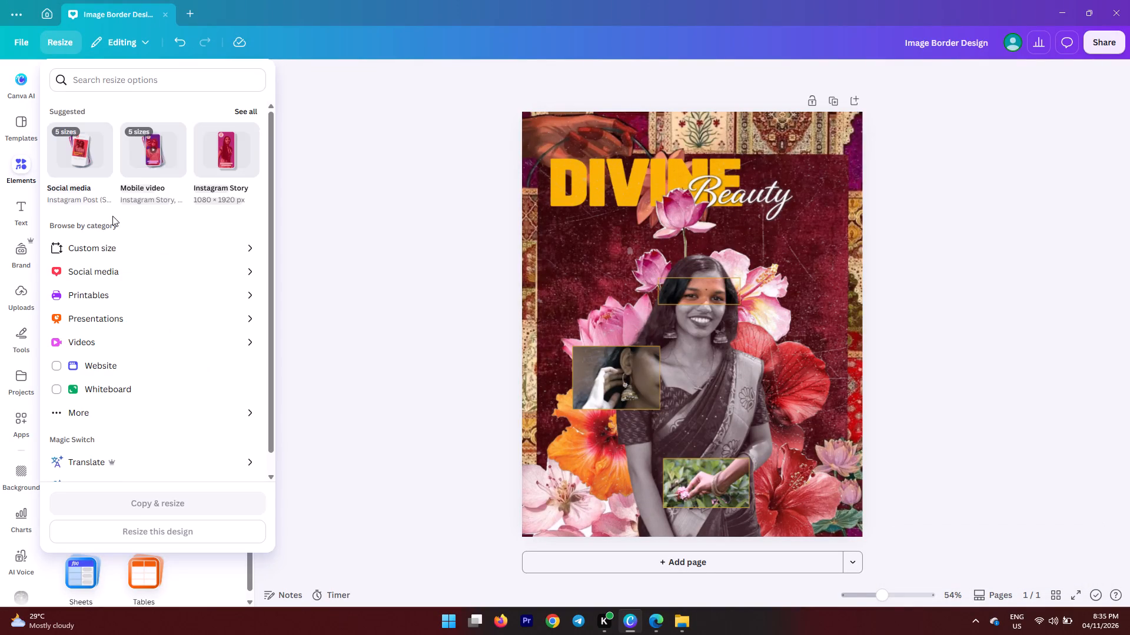
# Create a resized copy of the poster in Instagram Story format, 1080 × 1920 px.
pyautogui.click(150, 163)
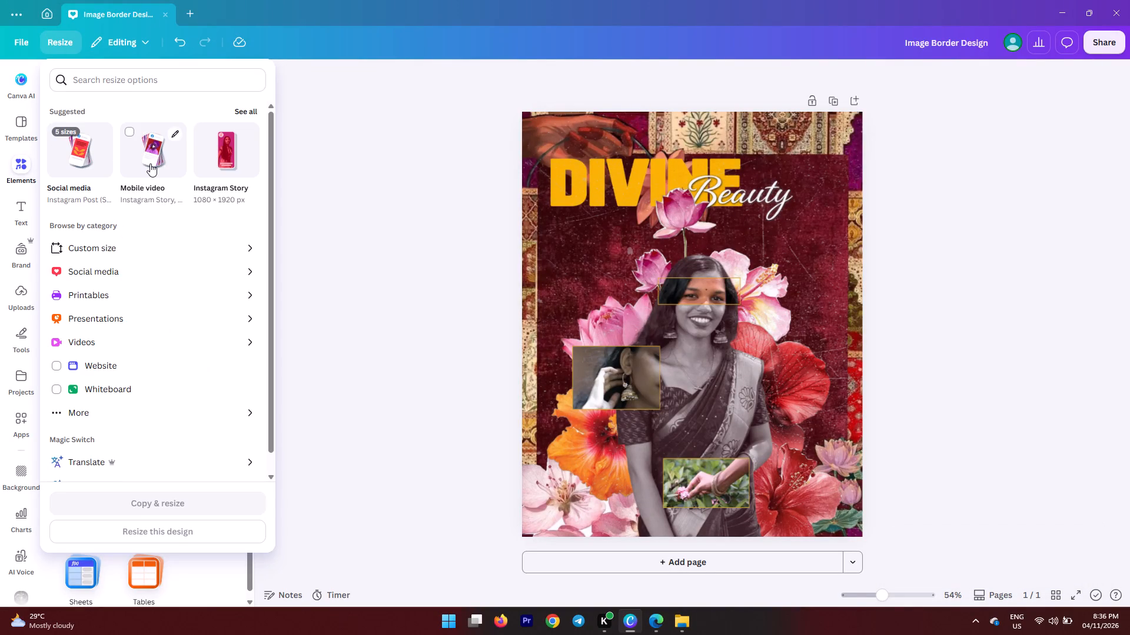
pyautogui.click(180, 498)
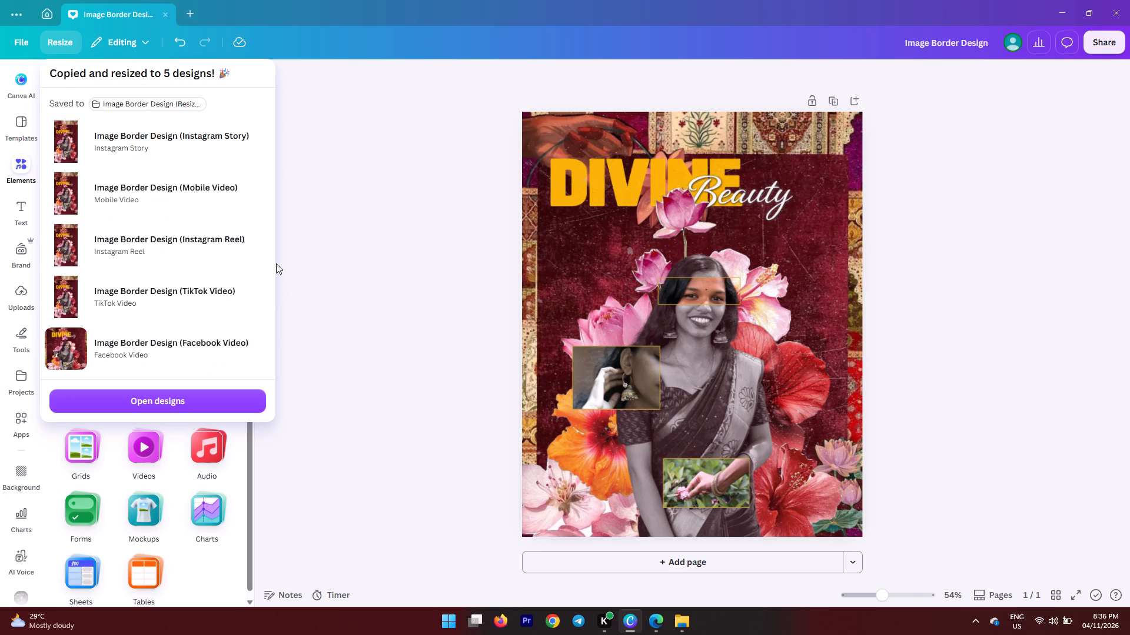
# Open the Instagram Story copy of the poster and compare it with the original Image Border Design.
pyautogui.click(214, 159)
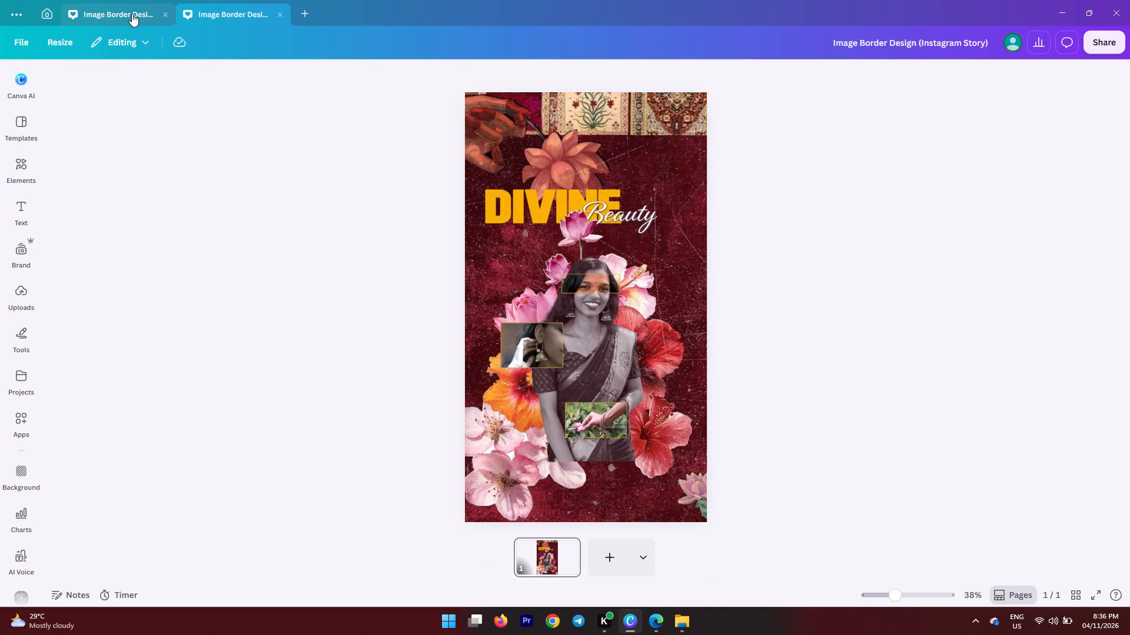
pyautogui.click(132, 14)
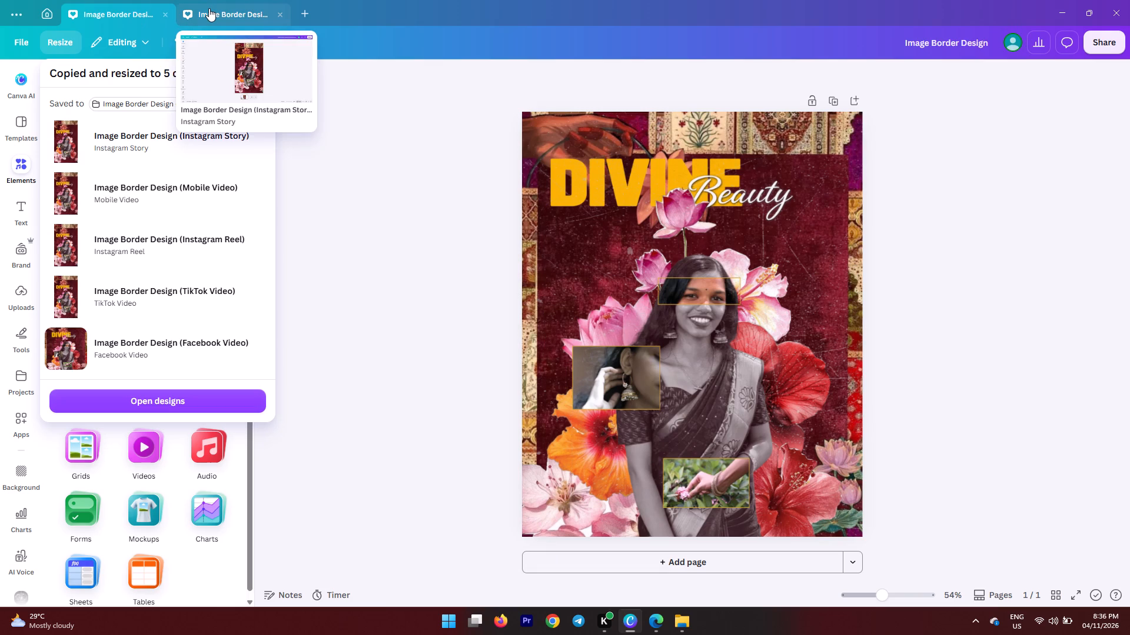
pyautogui.click(209, 8)
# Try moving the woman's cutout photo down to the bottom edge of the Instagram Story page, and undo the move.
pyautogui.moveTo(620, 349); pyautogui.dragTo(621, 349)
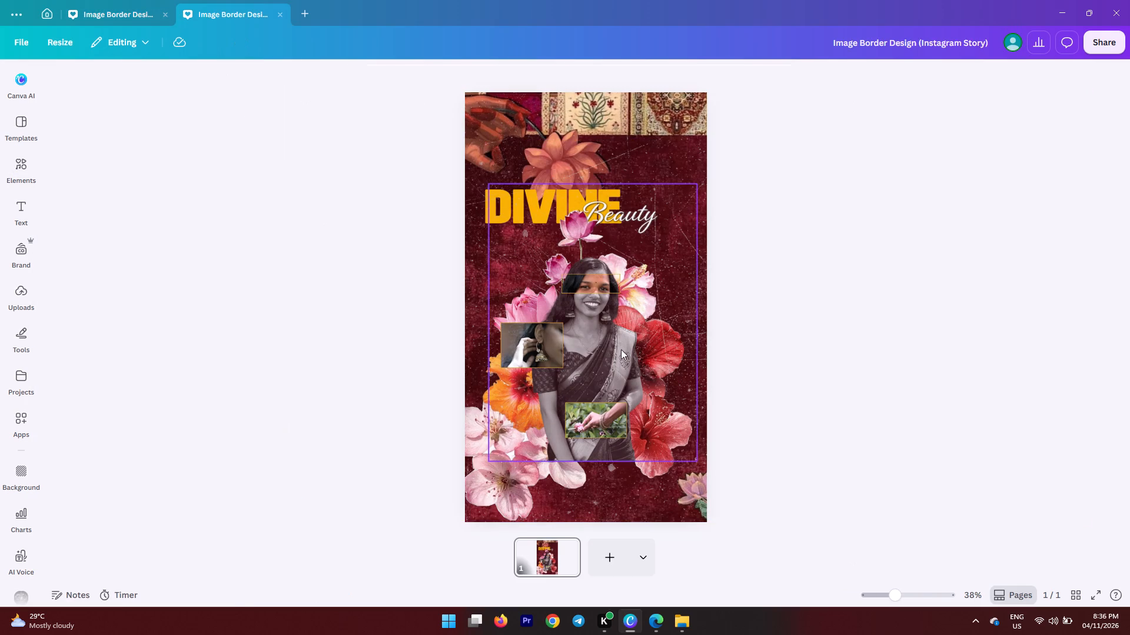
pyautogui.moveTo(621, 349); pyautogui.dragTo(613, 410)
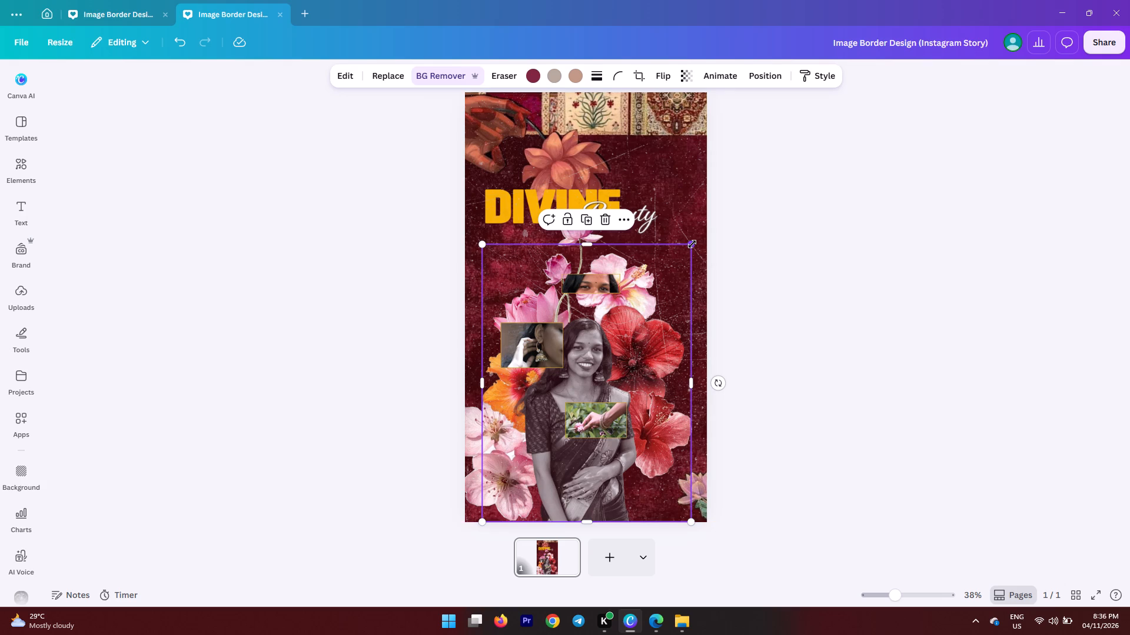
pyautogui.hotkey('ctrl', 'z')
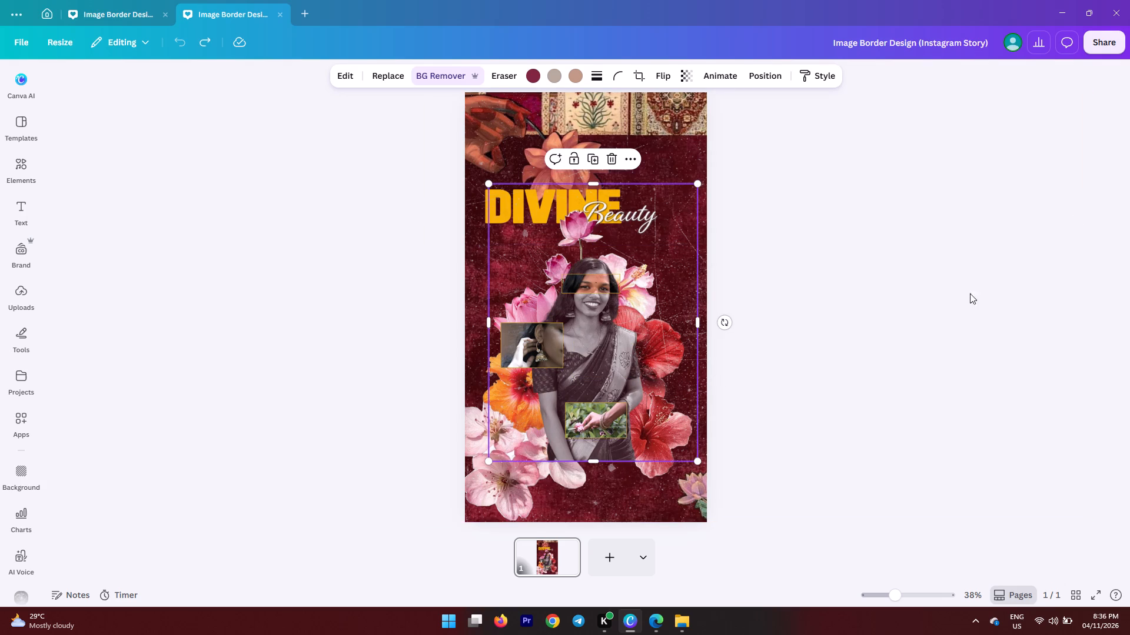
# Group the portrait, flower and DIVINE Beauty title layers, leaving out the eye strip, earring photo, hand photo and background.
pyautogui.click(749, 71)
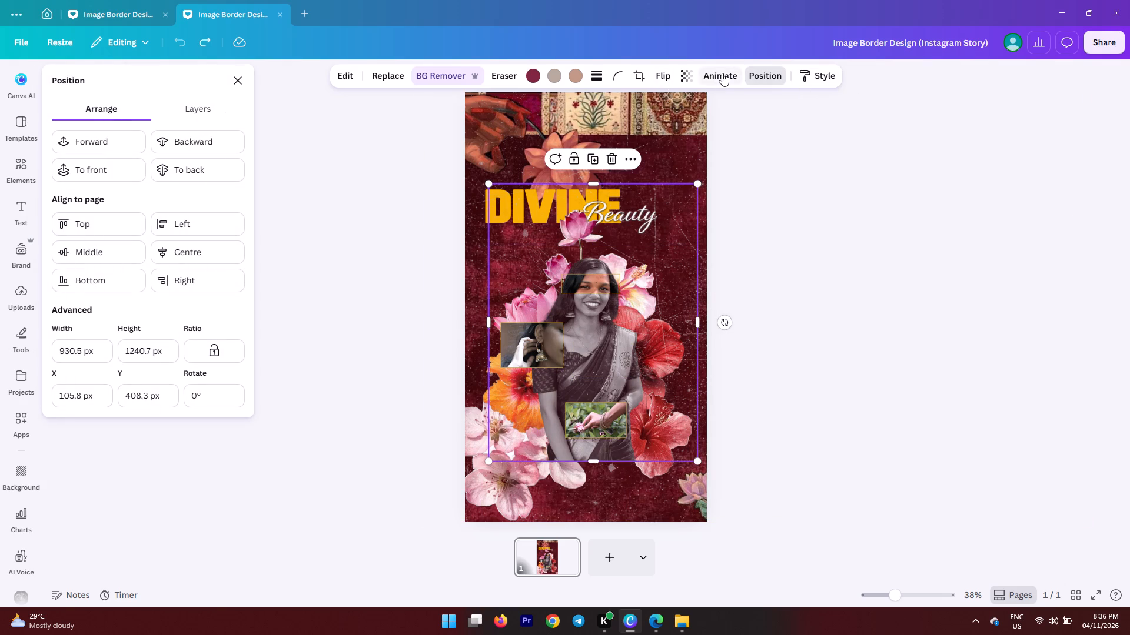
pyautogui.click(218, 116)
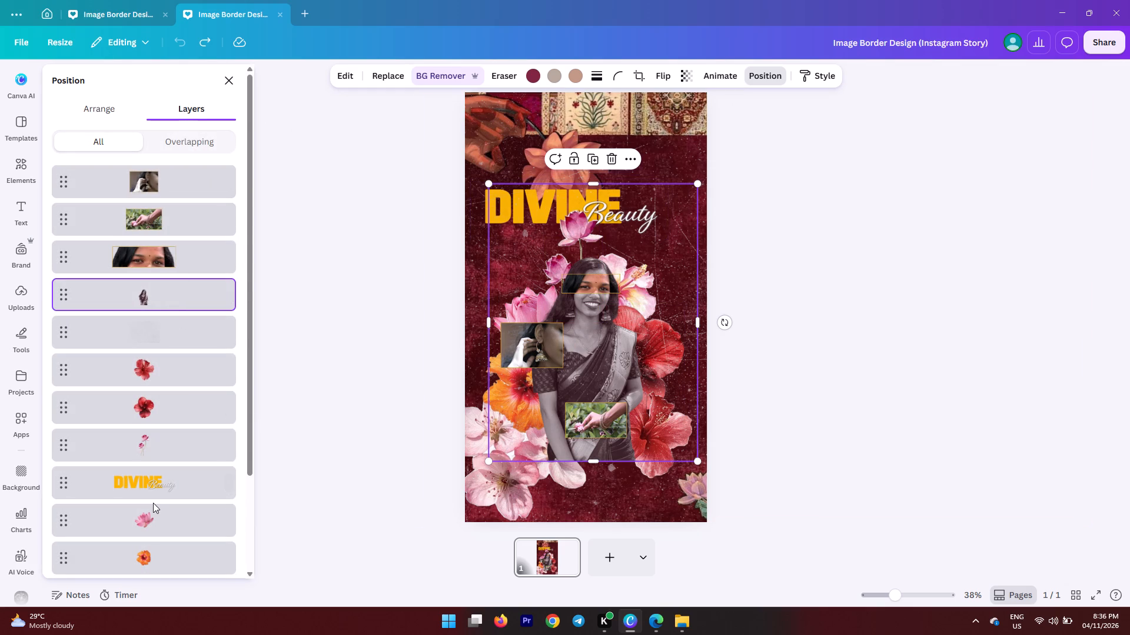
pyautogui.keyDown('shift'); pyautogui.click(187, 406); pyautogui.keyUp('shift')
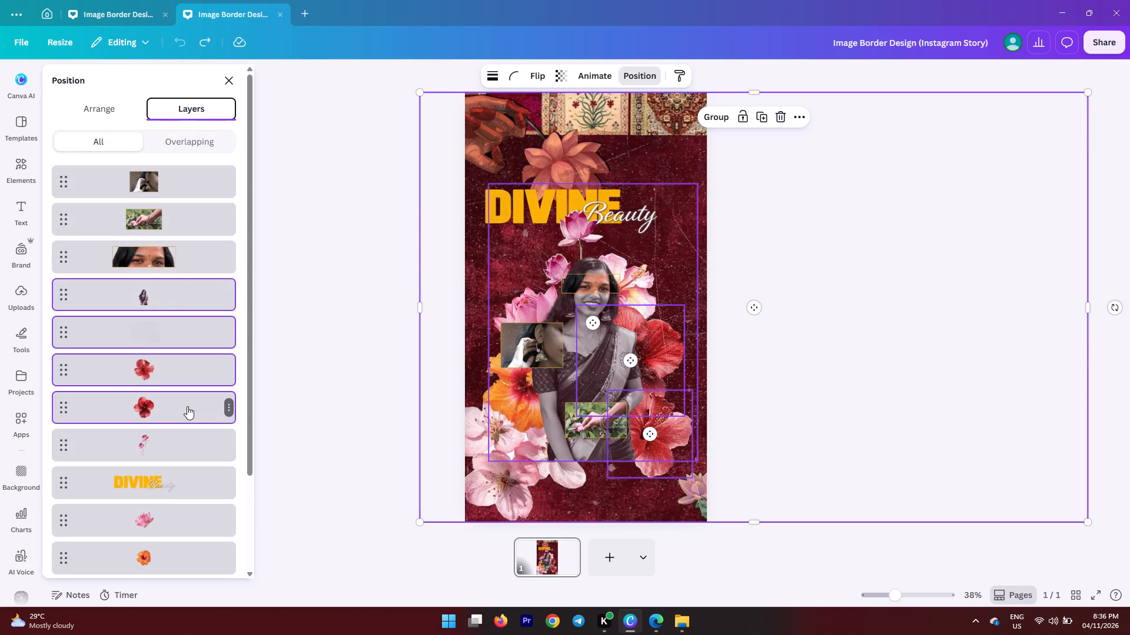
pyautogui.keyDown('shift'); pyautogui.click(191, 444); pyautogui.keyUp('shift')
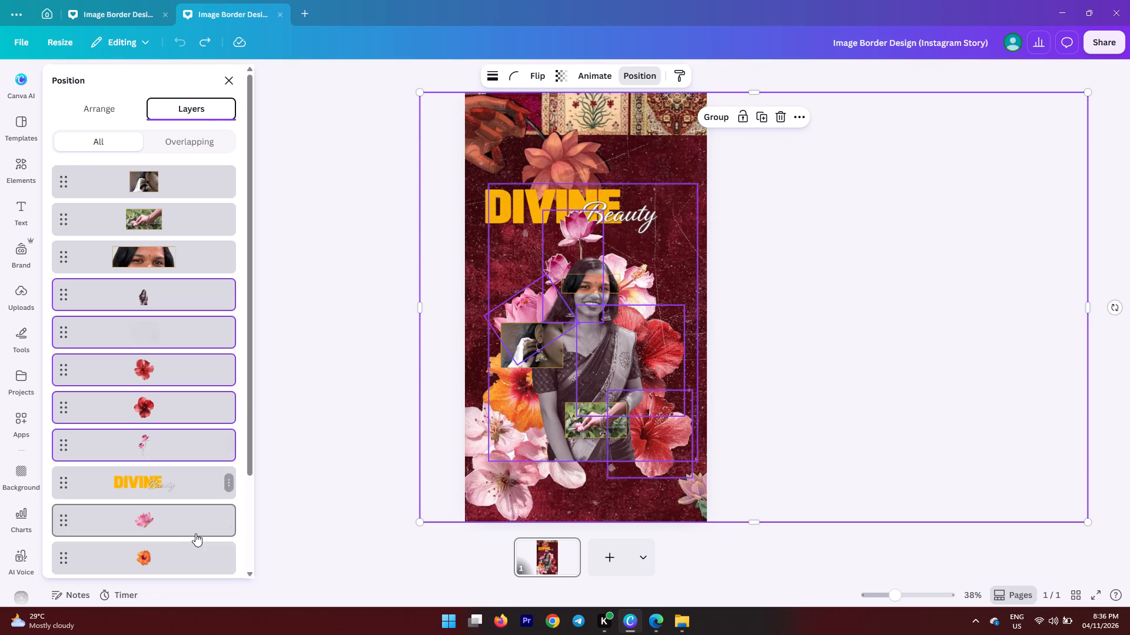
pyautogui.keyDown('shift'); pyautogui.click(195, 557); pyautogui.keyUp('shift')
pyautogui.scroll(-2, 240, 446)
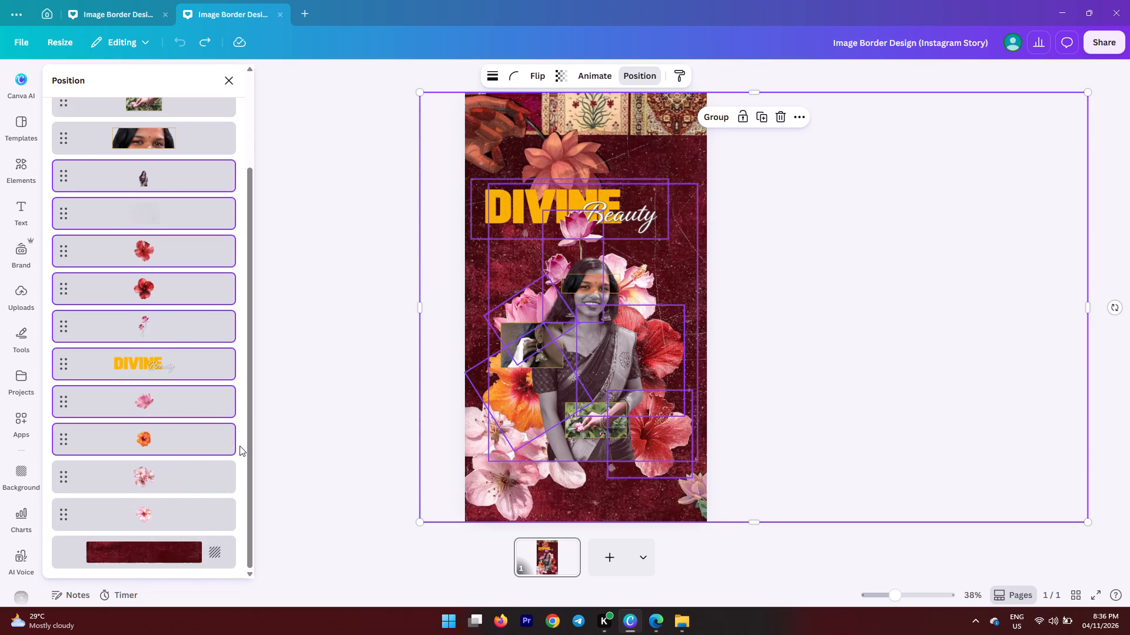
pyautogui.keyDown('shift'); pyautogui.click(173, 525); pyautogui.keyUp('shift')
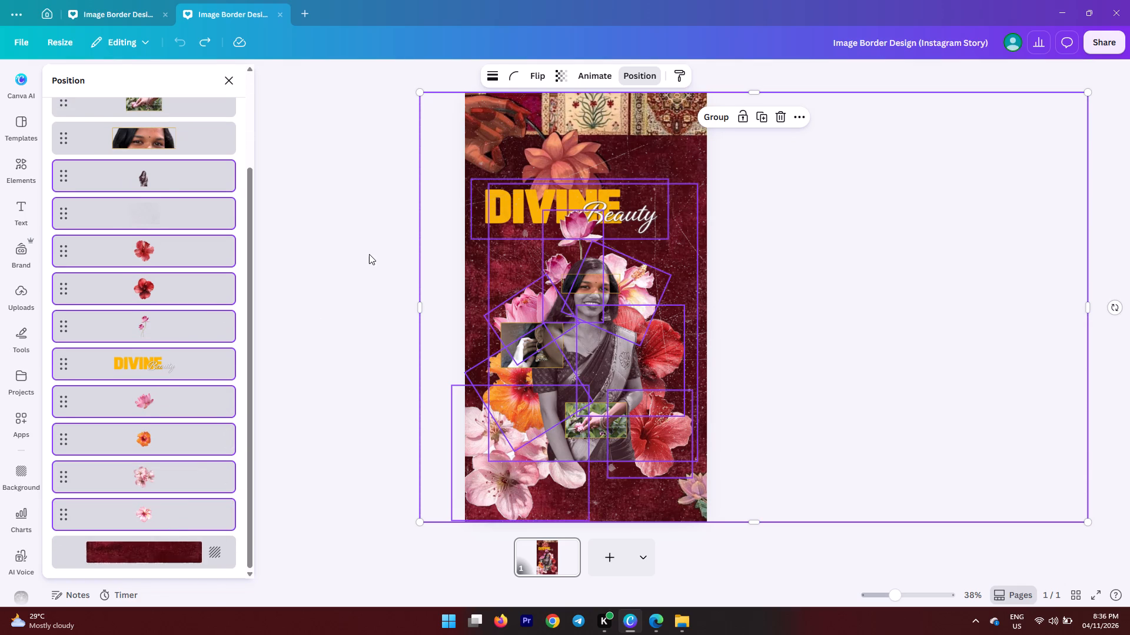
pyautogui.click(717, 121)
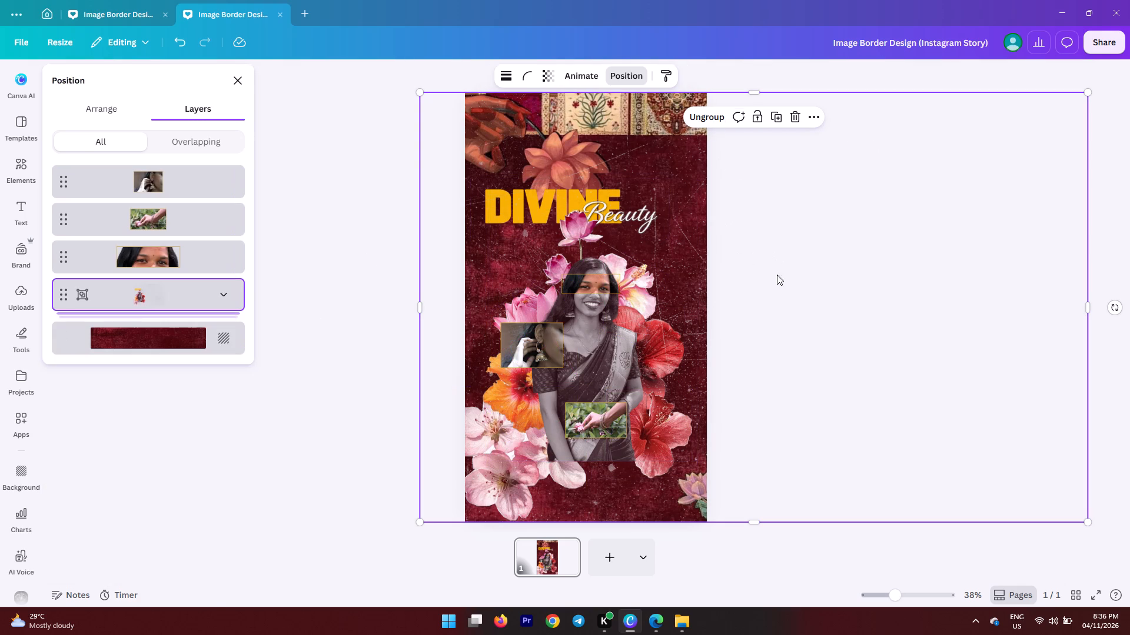
# Move the grouped portrait, flowers and title lower on the page and enlarge the group to about 3,108 px wide.
pyautogui.moveTo(683, 311); pyautogui.dragTo(683, 353)
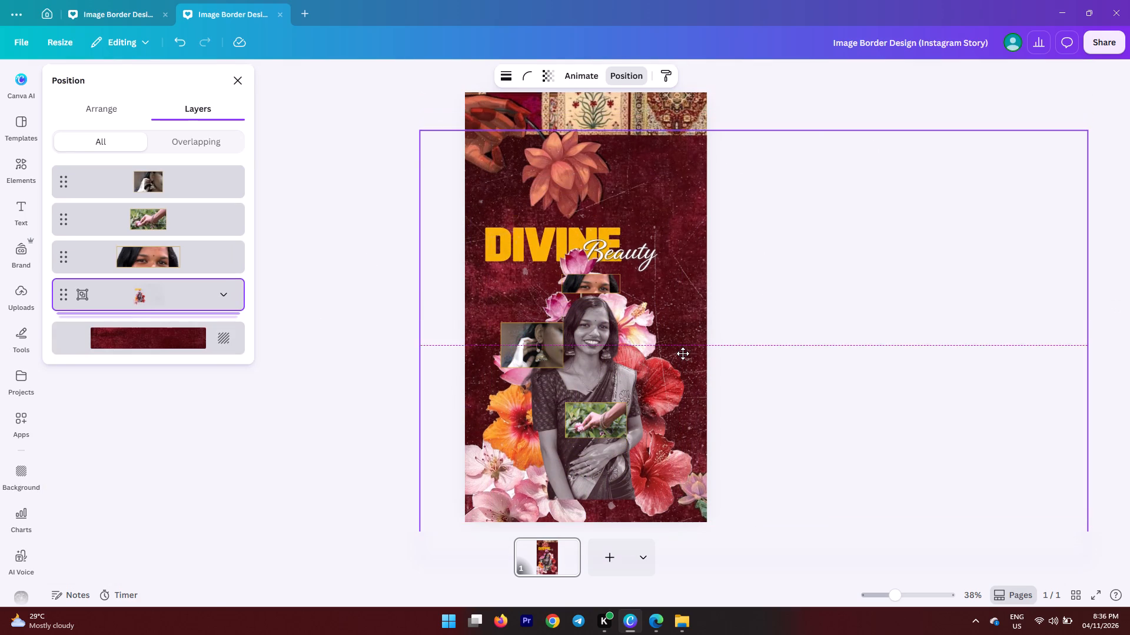
pyautogui.moveTo(683, 353); pyautogui.dragTo(683, 372)
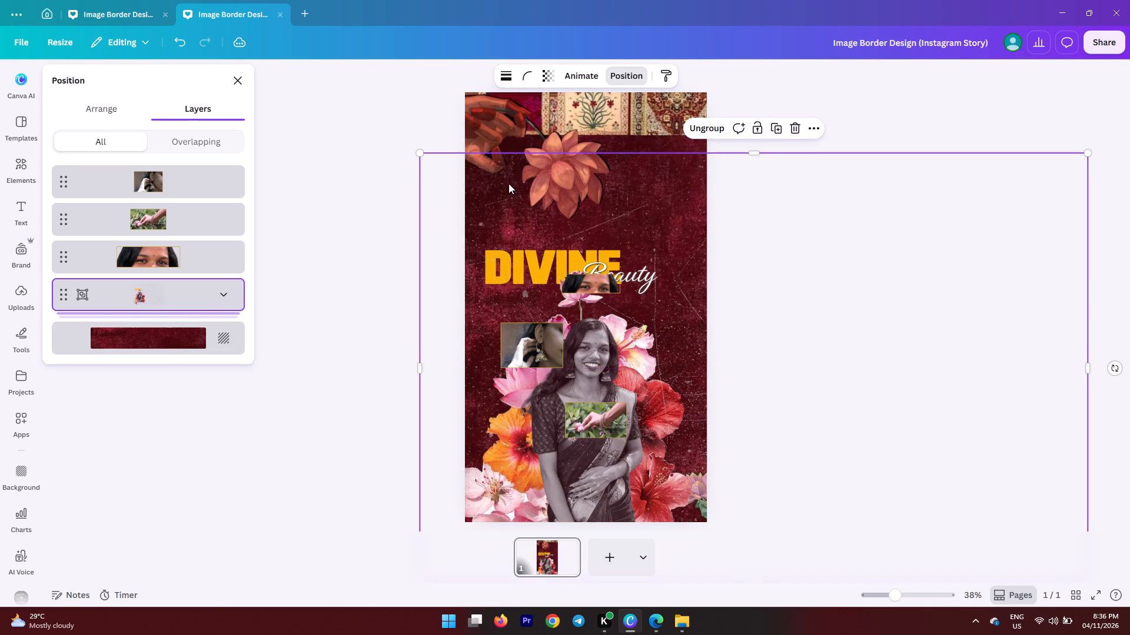
pyautogui.moveTo(419, 158); pyautogui.dragTo(413, 148)
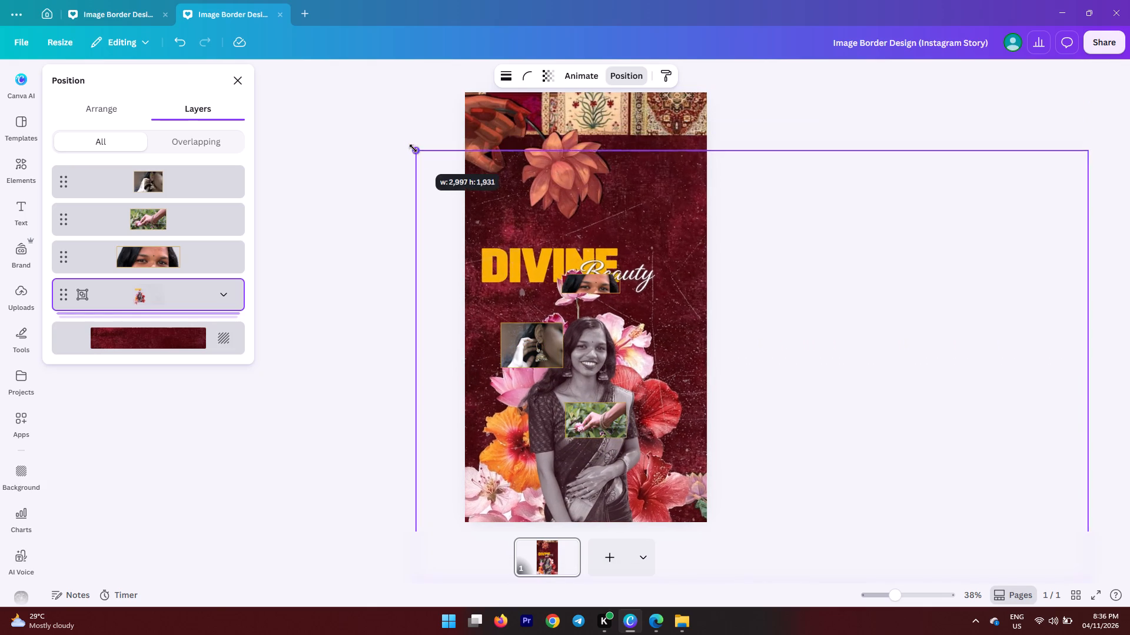
pyautogui.moveTo(413, 148); pyautogui.dragTo(401, 122)
pyautogui.moveTo(630, 344); pyautogui.dragTo(648, 343)
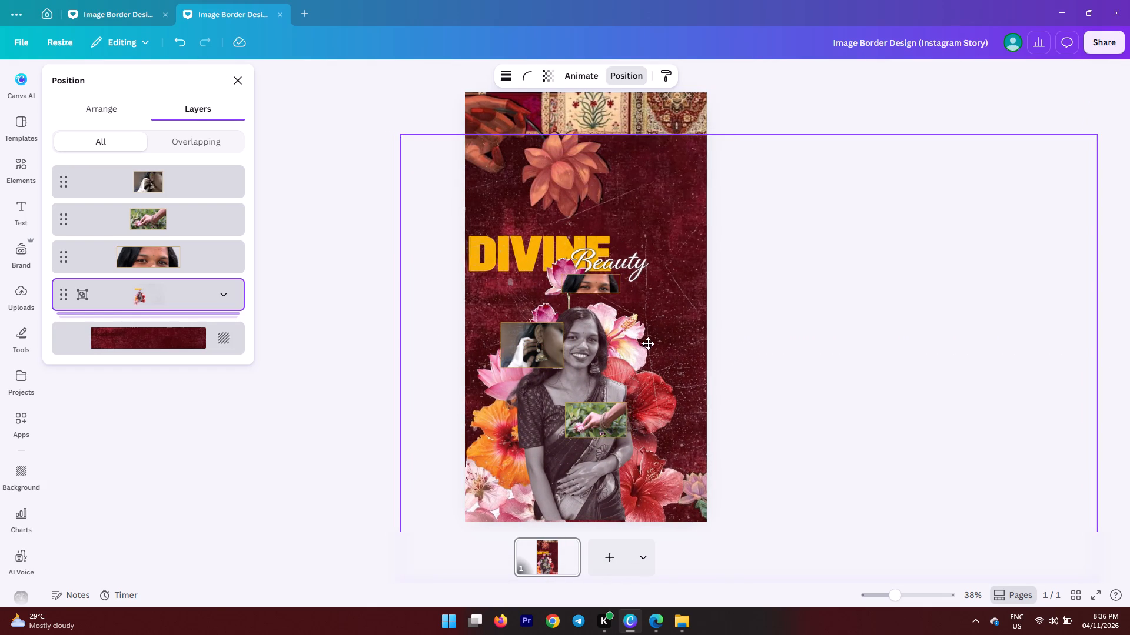
pyautogui.moveTo(648, 343); pyautogui.dragTo(658, 342)
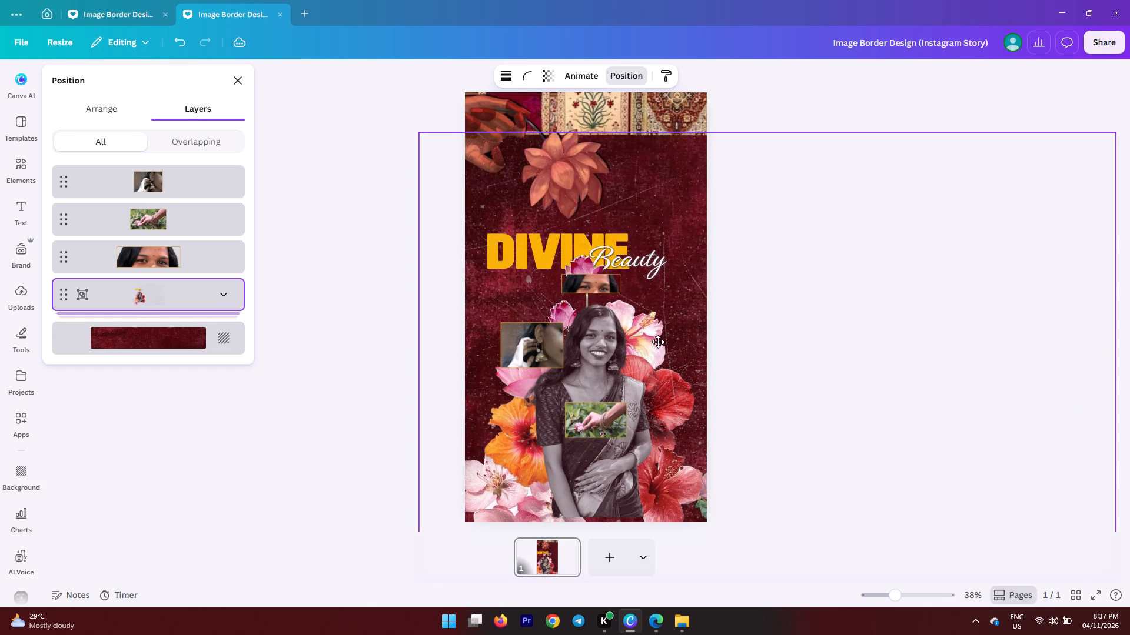
pyautogui.moveTo(658, 342); pyautogui.dragTo(647, 344)
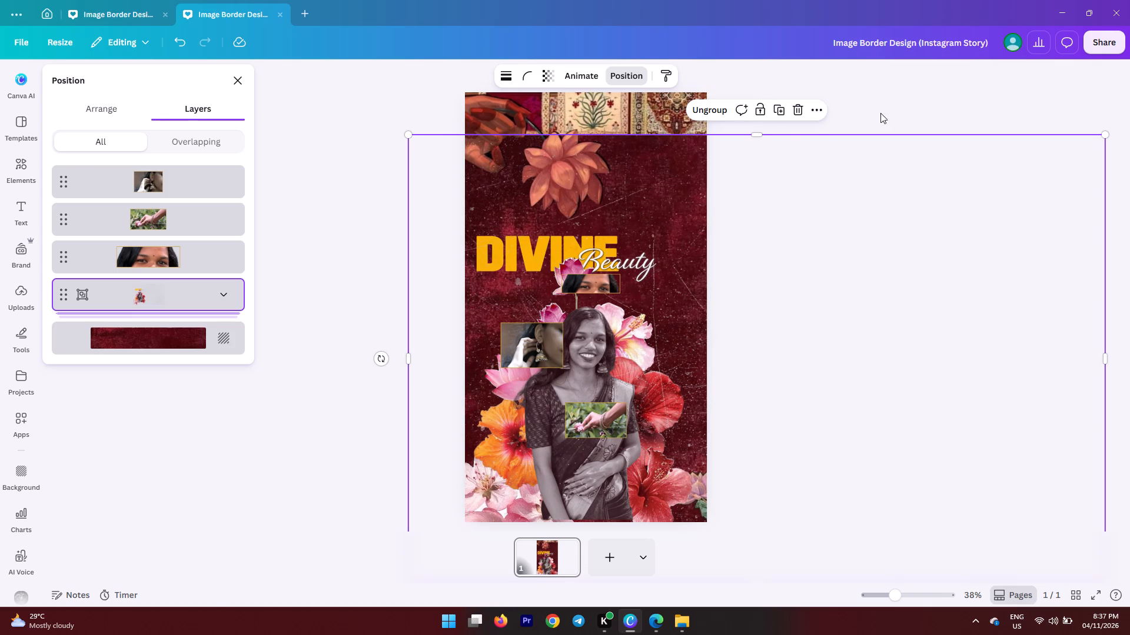
# Enlarge the portrait group further and reposition it so the title fits the page width and the portrait reaches the bottom edge.
pyautogui.click(755, 139)
pyautogui.moveTo(756, 138); pyautogui.dragTo(770, 122)
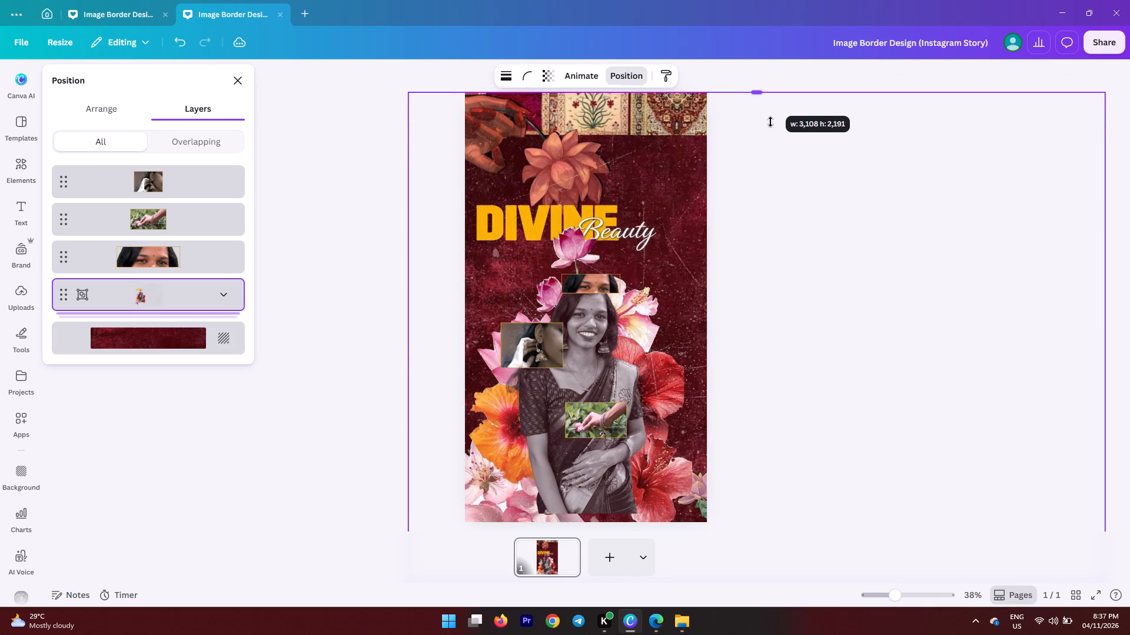
pyautogui.moveTo(770, 122); pyautogui.dragTo(770, 139)
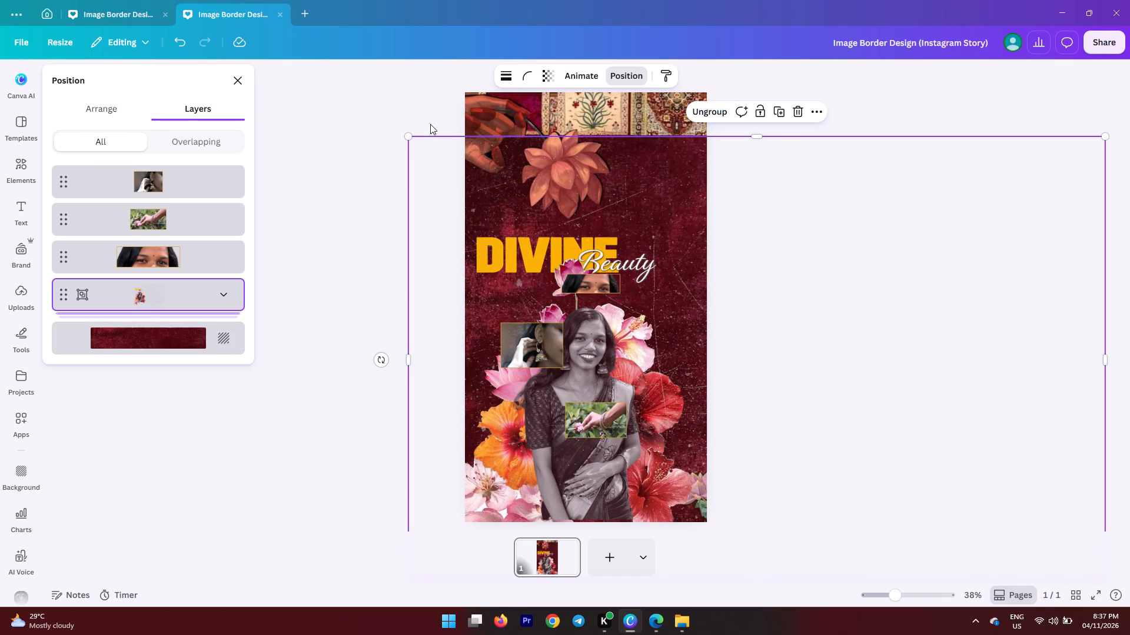
pyautogui.moveTo(410, 138); pyautogui.dragTo(354, 88)
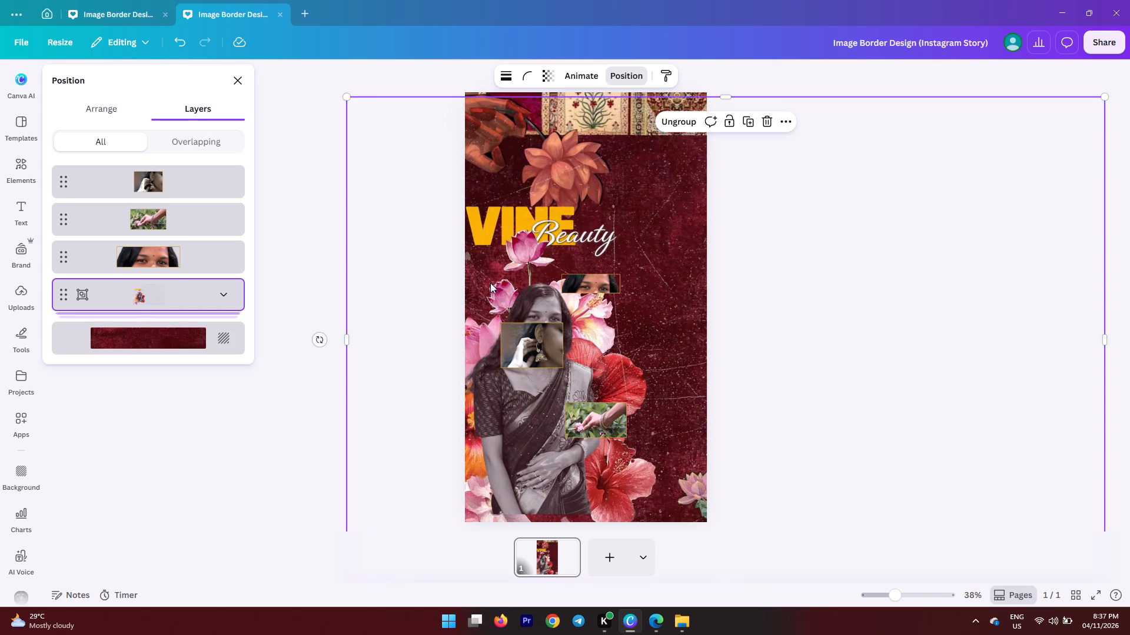
pyautogui.moveTo(643, 346); pyautogui.dragTo(694, 352)
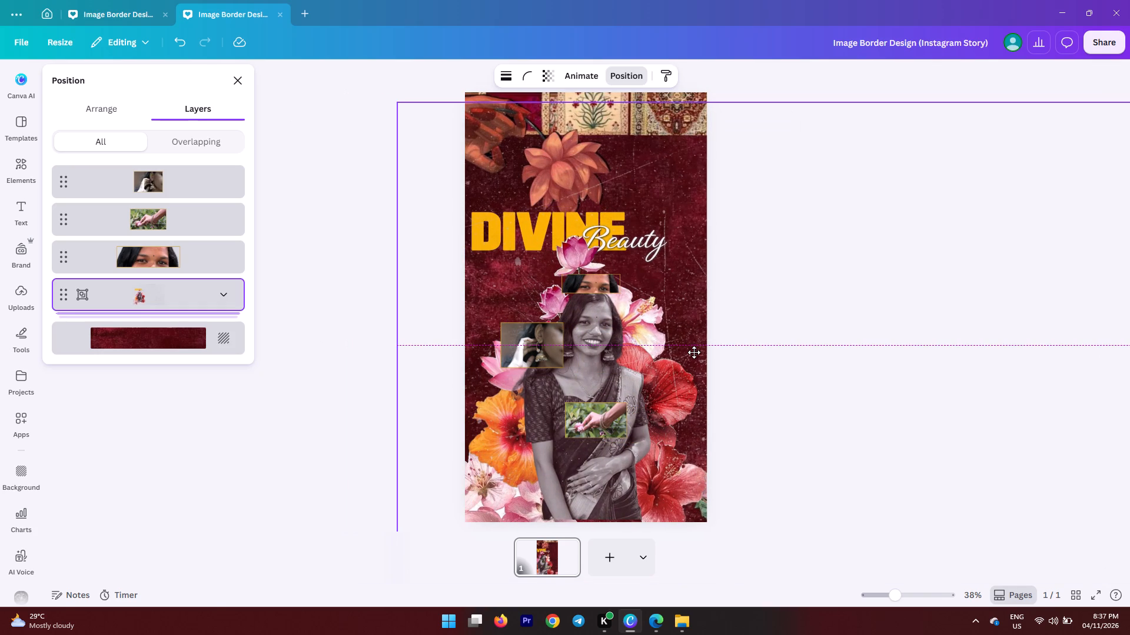
pyautogui.moveTo(694, 352); pyautogui.dragTo(693, 359)
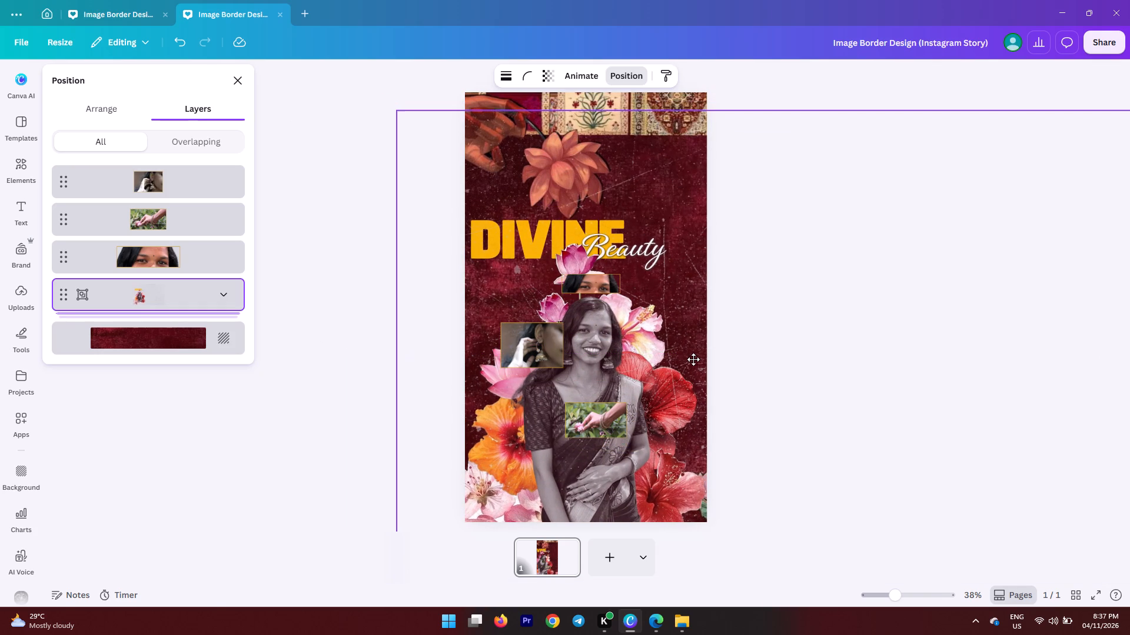
pyautogui.moveTo(693, 359); pyautogui.dragTo(694, 357)
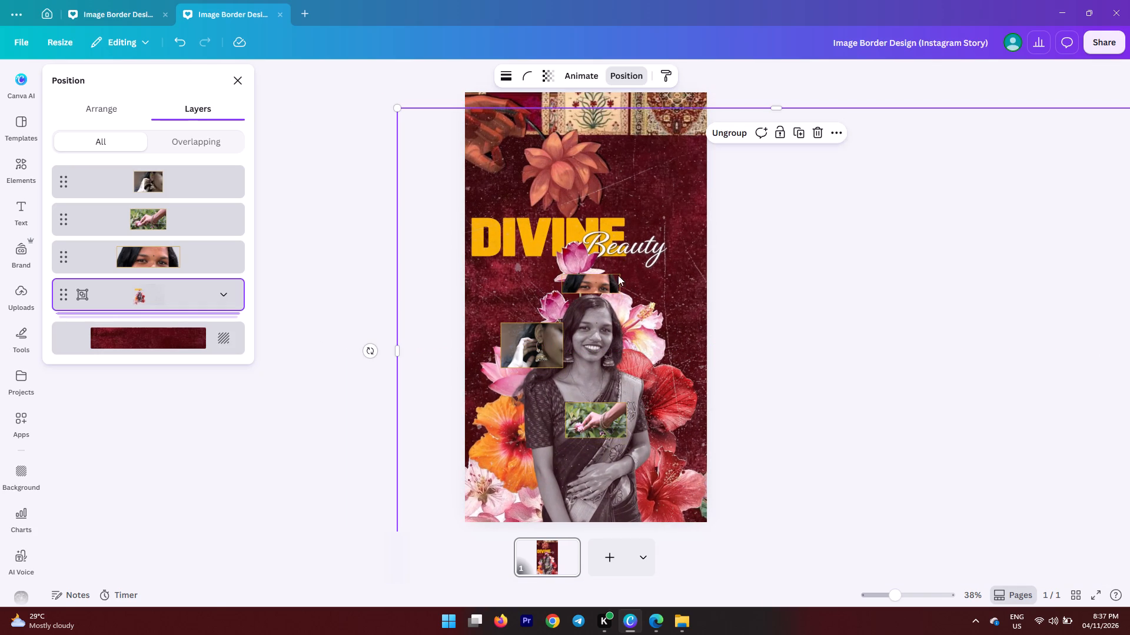
# Move the colour eye strip down over the eyes of the enlarged portrait.
pyautogui.moveTo(592, 287); pyautogui.dragTo(593, 325)
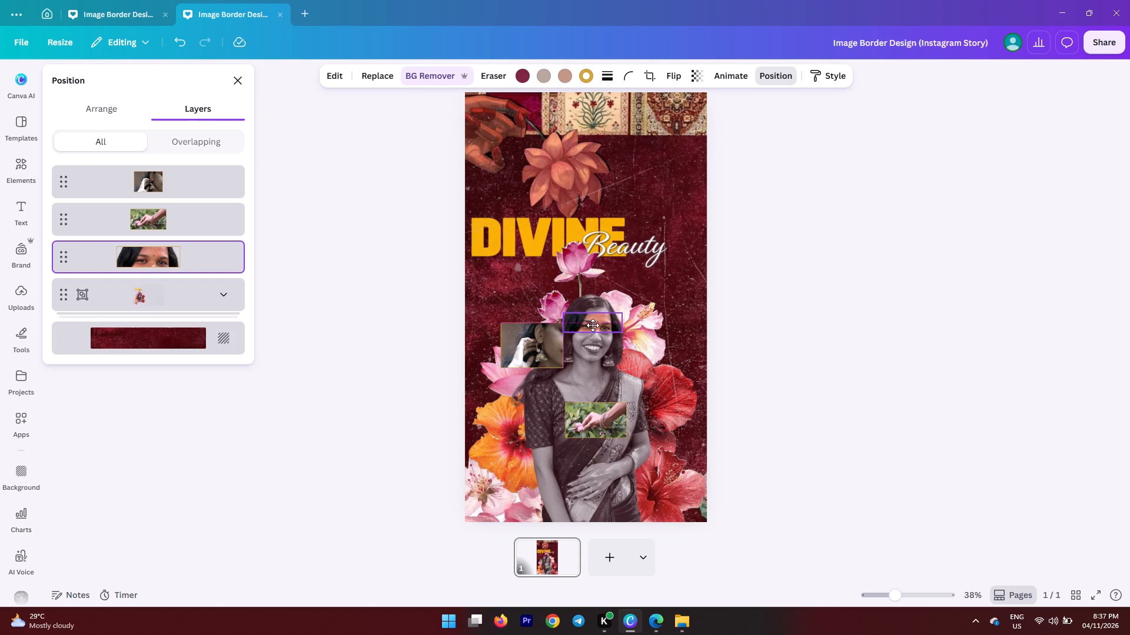
pyautogui.moveTo(593, 325); pyautogui.dragTo(590, 325)
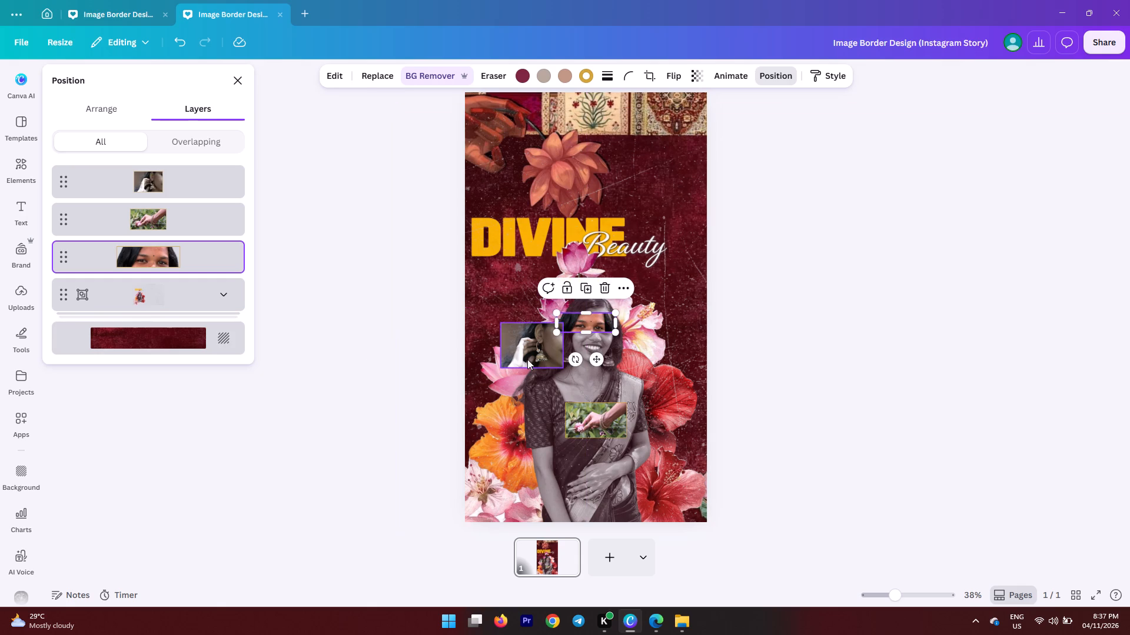
# Move the earring photo to the page's left edge, beside the portrait's face.
pyautogui.moveTo(526, 359); pyautogui.dragTo(488, 348)
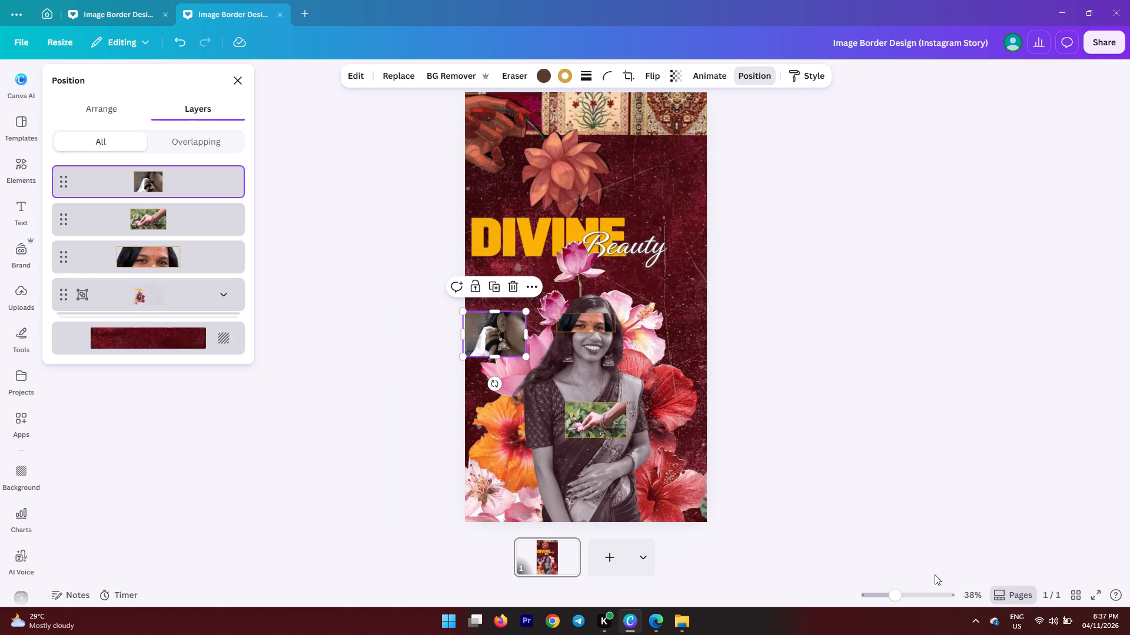
# Fine-tune the eye strip's position over the portrait's eyes so its facial features line up with the face beneath.
pyautogui.click(935, 590)
pyautogui.moveTo(935, 600); pyautogui.dragTo(911, 595)
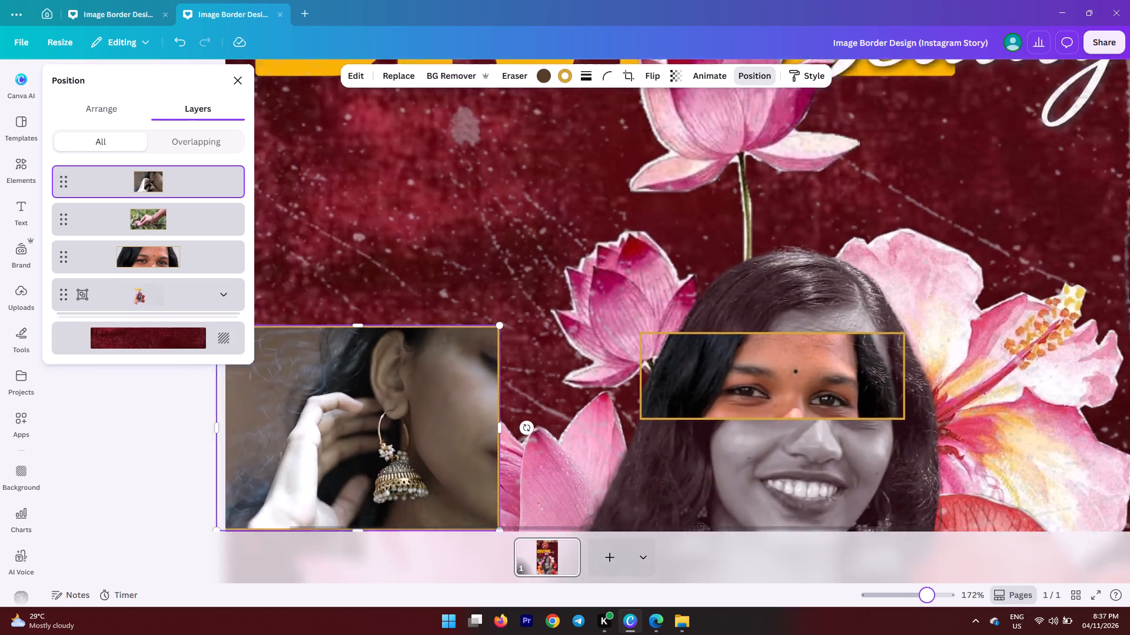
pyautogui.moveTo(911, 595); pyautogui.dragTo(909, 595)
pyautogui.moveTo(909, 594); pyautogui.dragTo(923, 597)
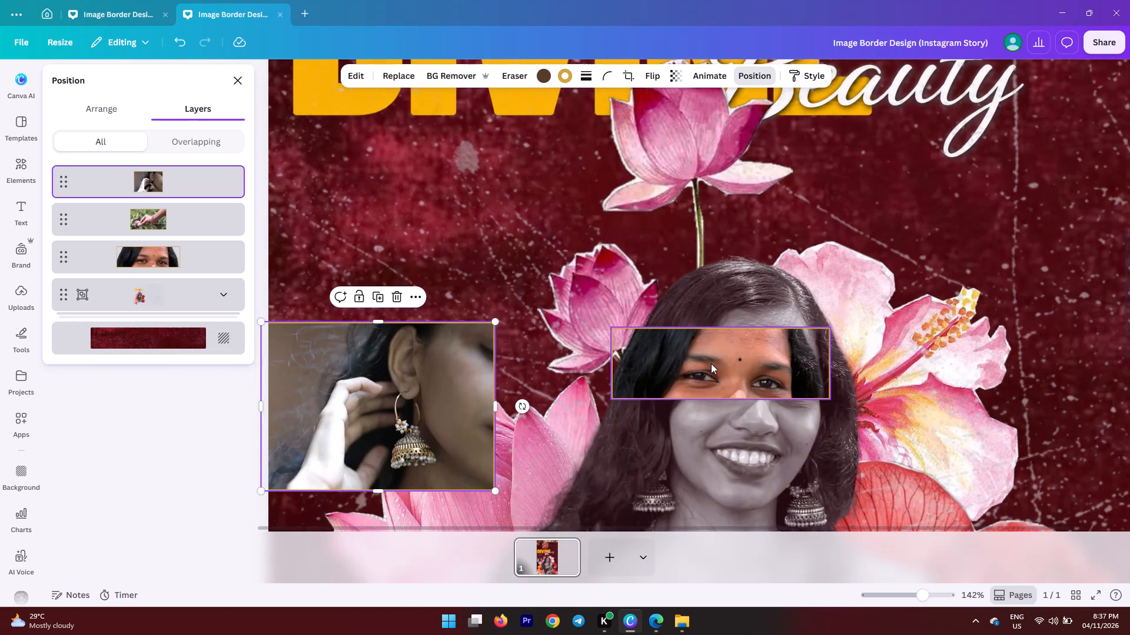
pyautogui.moveTo(711, 363); pyautogui.dragTo(737, 371)
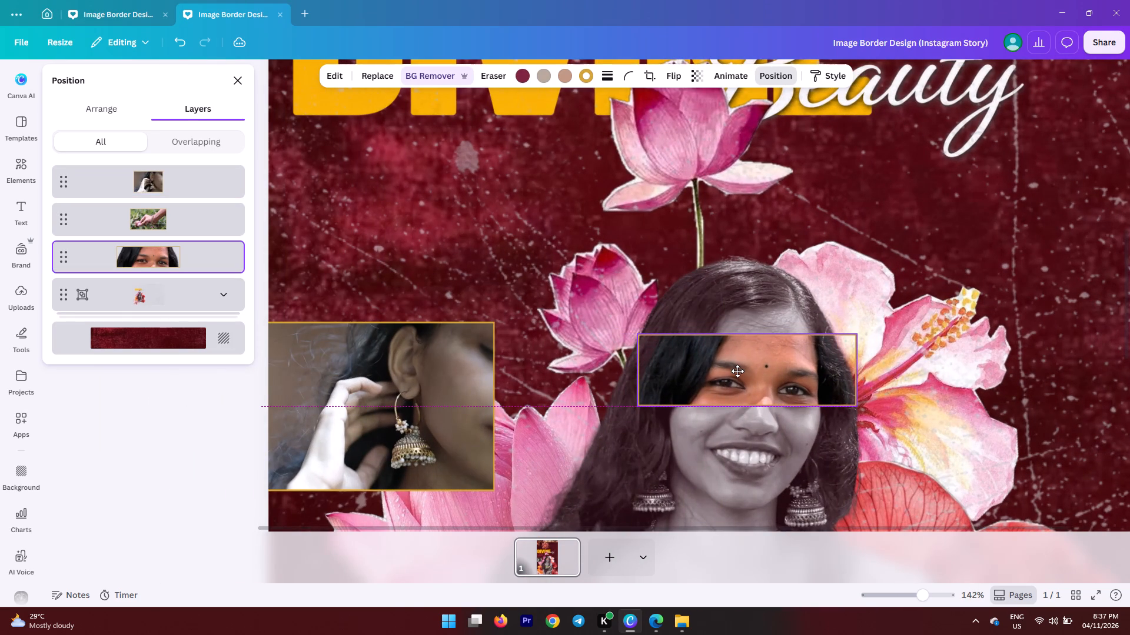
pyautogui.moveTo(737, 371); pyautogui.dragTo(739, 368)
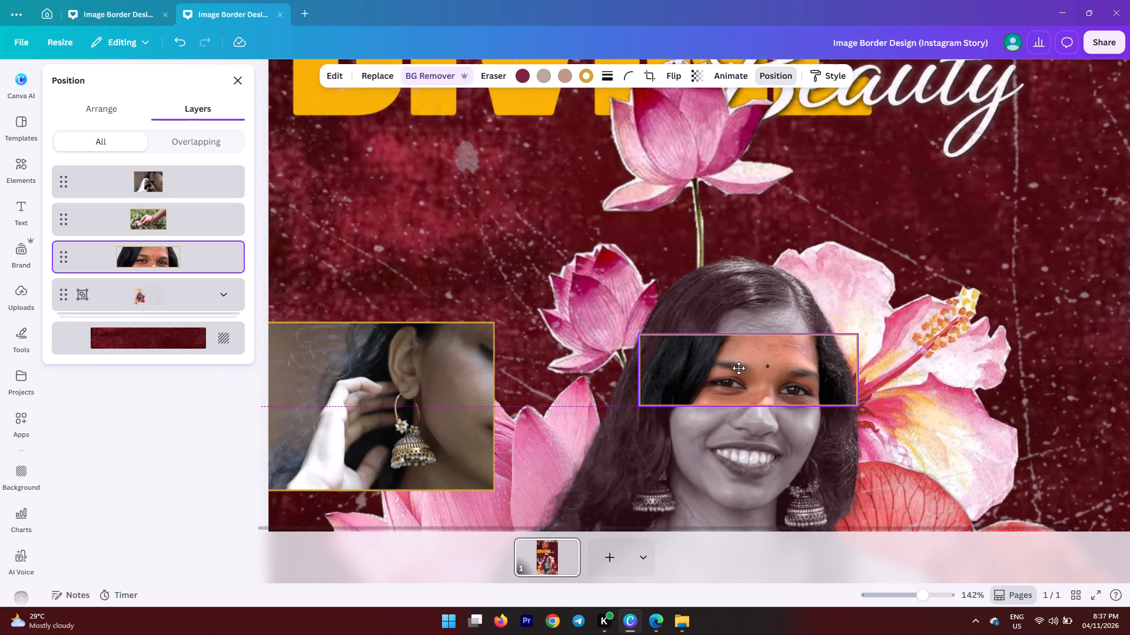
pyautogui.moveTo(739, 368); pyautogui.dragTo(732, 360)
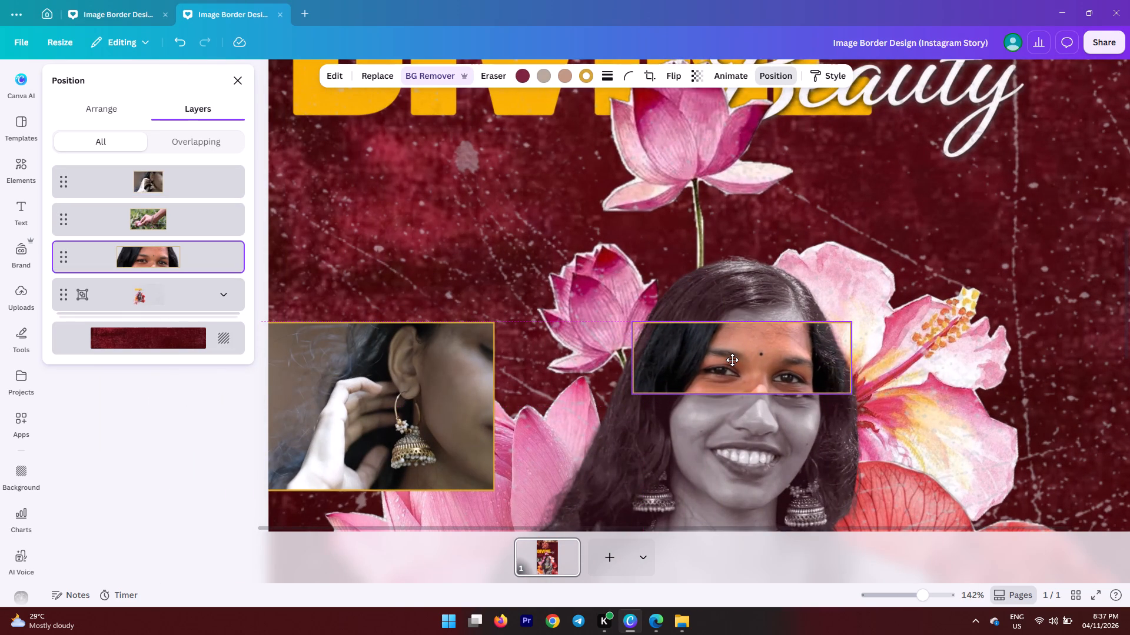
pyautogui.moveTo(732, 360); pyautogui.dragTo(732, 372)
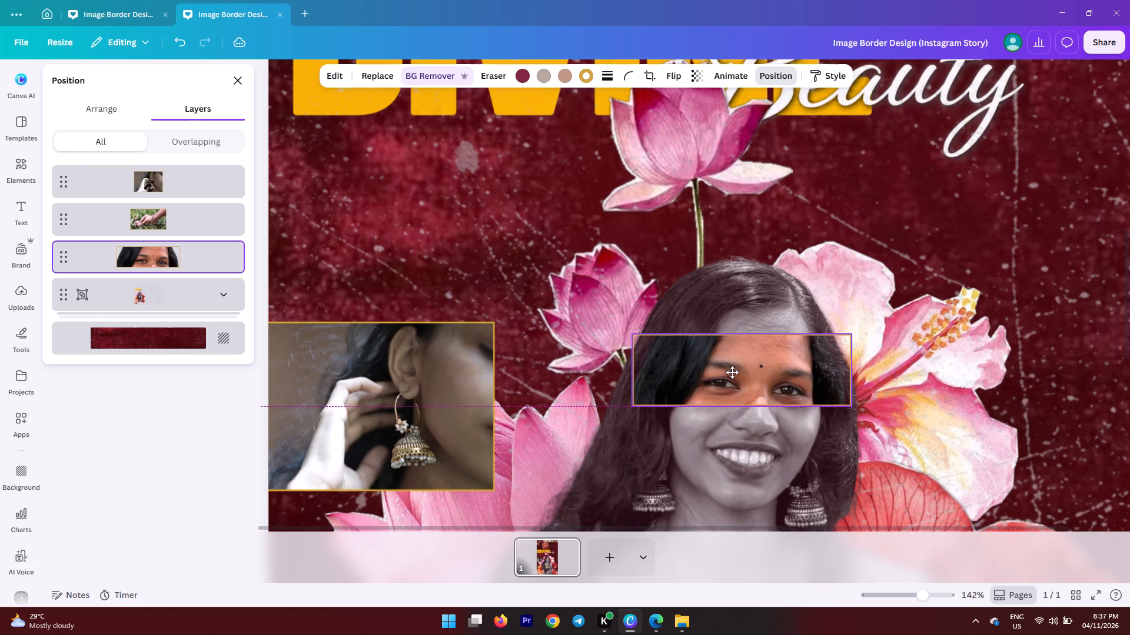
pyautogui.moveTo(732, 372); pyautogui.dragTo(733, 373)
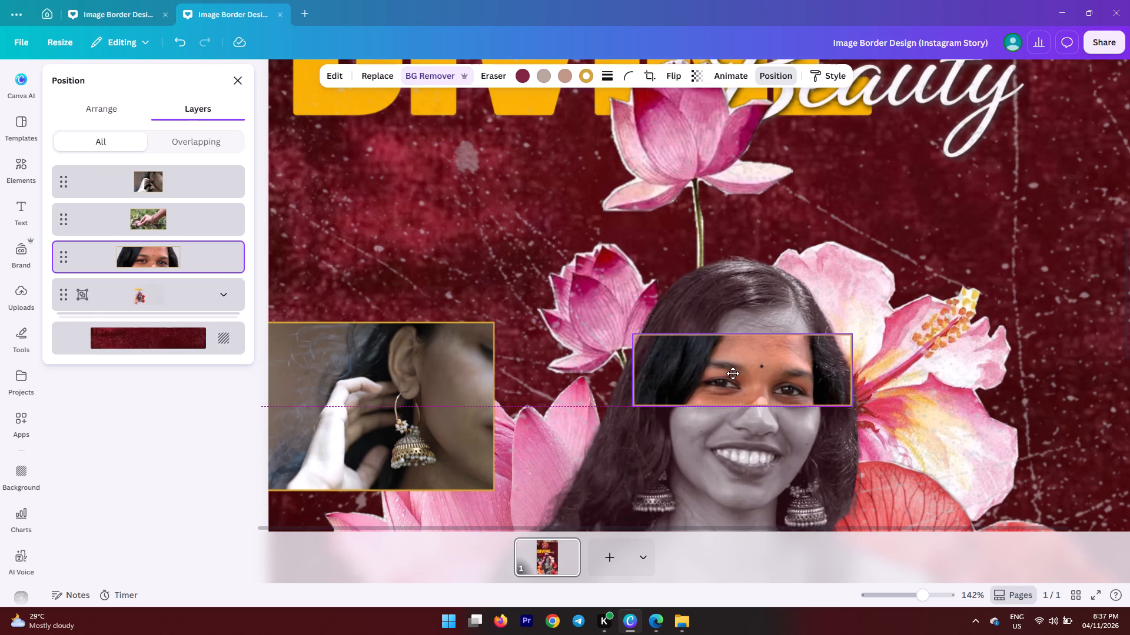
pyautogui.moveTo(733, 373); pyautogui.dragTo(737, 375)
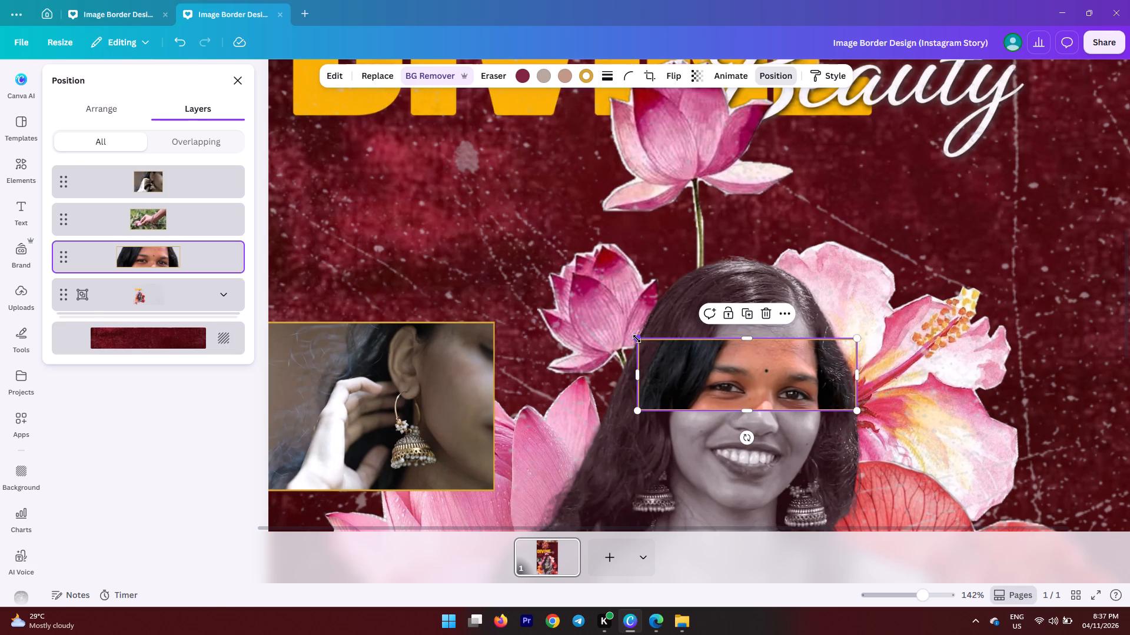
# Adjust the eye strip's size and position so its eyes match the scale of the portrait's face.
pyautogui.moveTo(637, 339); pyautogui.dragTo(606, 322)
pyautogui.moveTo(768, 402); pyautogui.dragTo(763, 400)
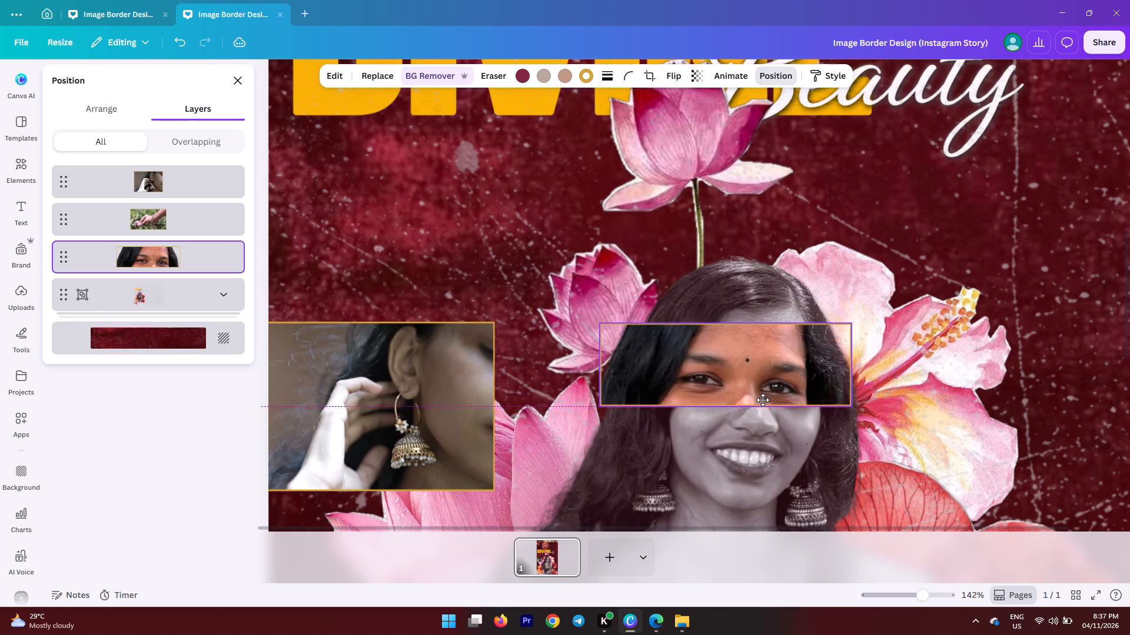
pyautogui.moveTo(763, 400); pyautogui.dragTo(766, 397)
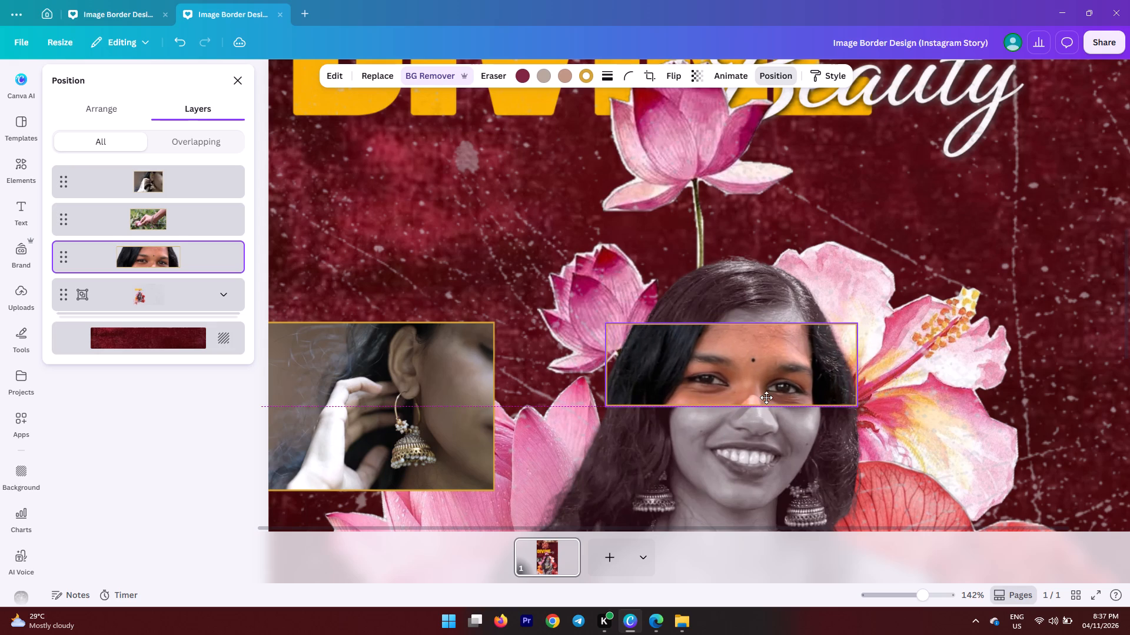
pyautogui.moveTo(766, 397); pyautogui.dragTo(765, 396)
pyautogui.moveTo(855, 403); pyautogui.dragTo(831, 392)
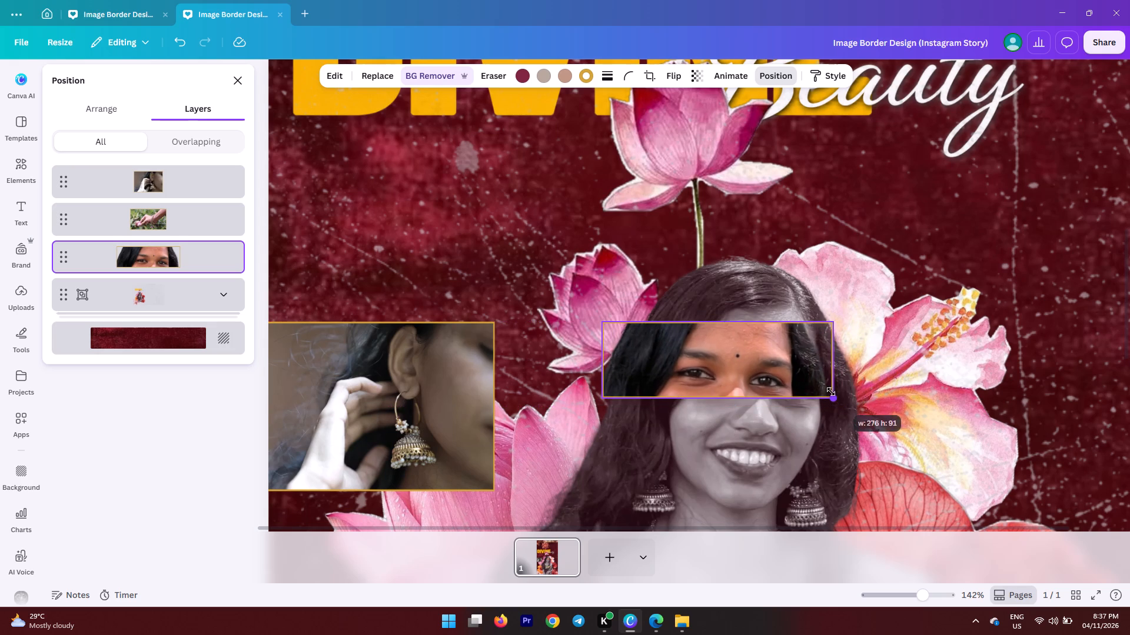
pyautogui.moveTo(831, 392); pyautogui.dragTo(827, 390)
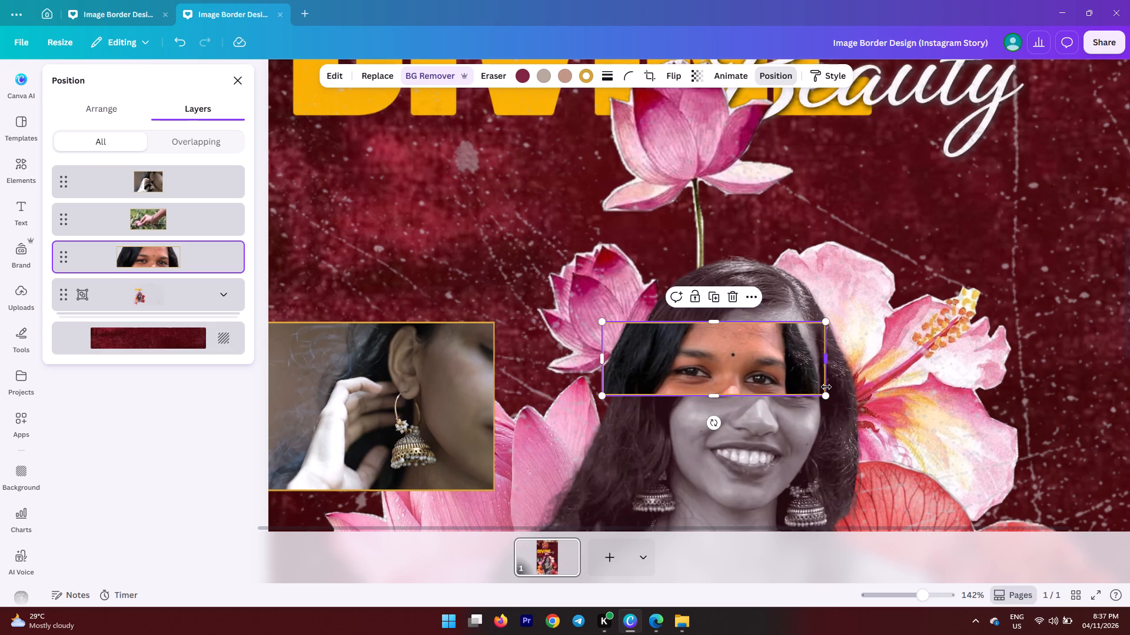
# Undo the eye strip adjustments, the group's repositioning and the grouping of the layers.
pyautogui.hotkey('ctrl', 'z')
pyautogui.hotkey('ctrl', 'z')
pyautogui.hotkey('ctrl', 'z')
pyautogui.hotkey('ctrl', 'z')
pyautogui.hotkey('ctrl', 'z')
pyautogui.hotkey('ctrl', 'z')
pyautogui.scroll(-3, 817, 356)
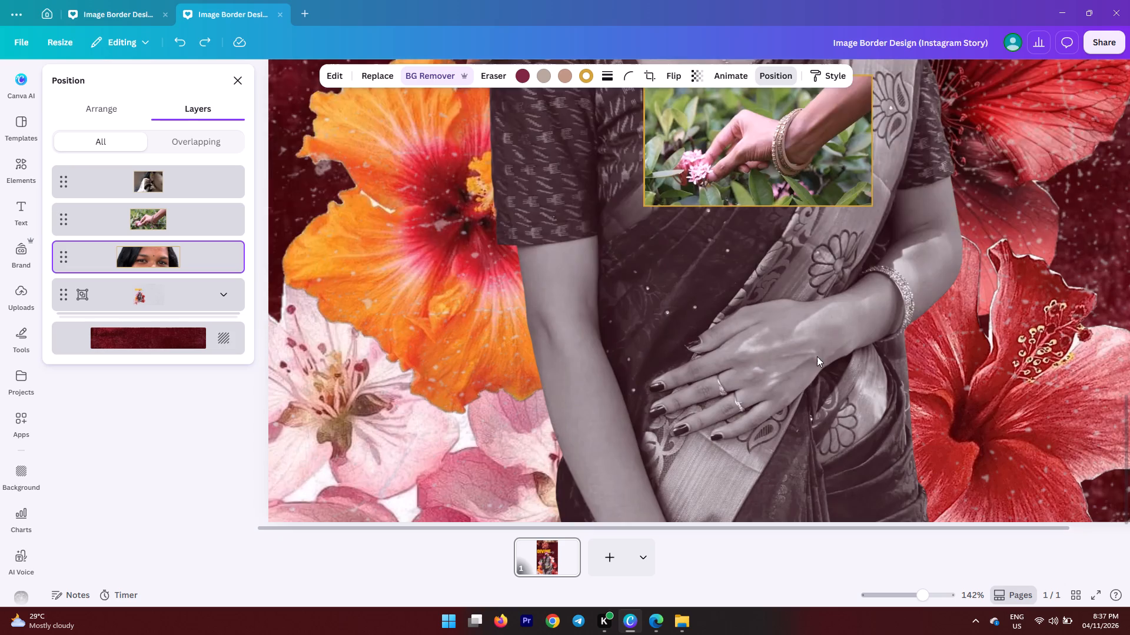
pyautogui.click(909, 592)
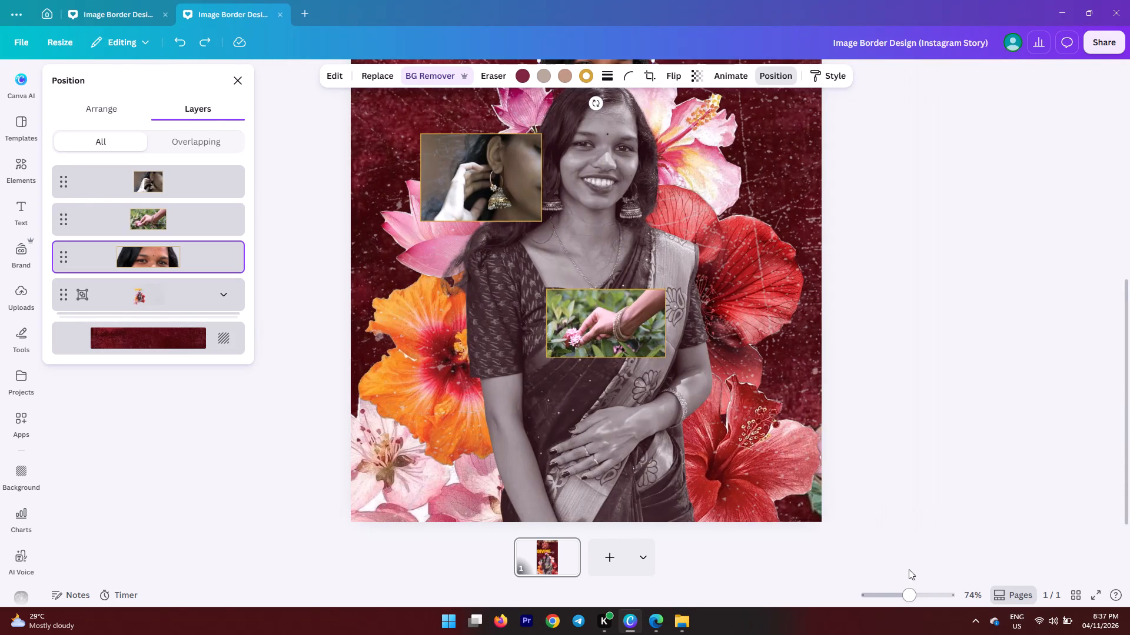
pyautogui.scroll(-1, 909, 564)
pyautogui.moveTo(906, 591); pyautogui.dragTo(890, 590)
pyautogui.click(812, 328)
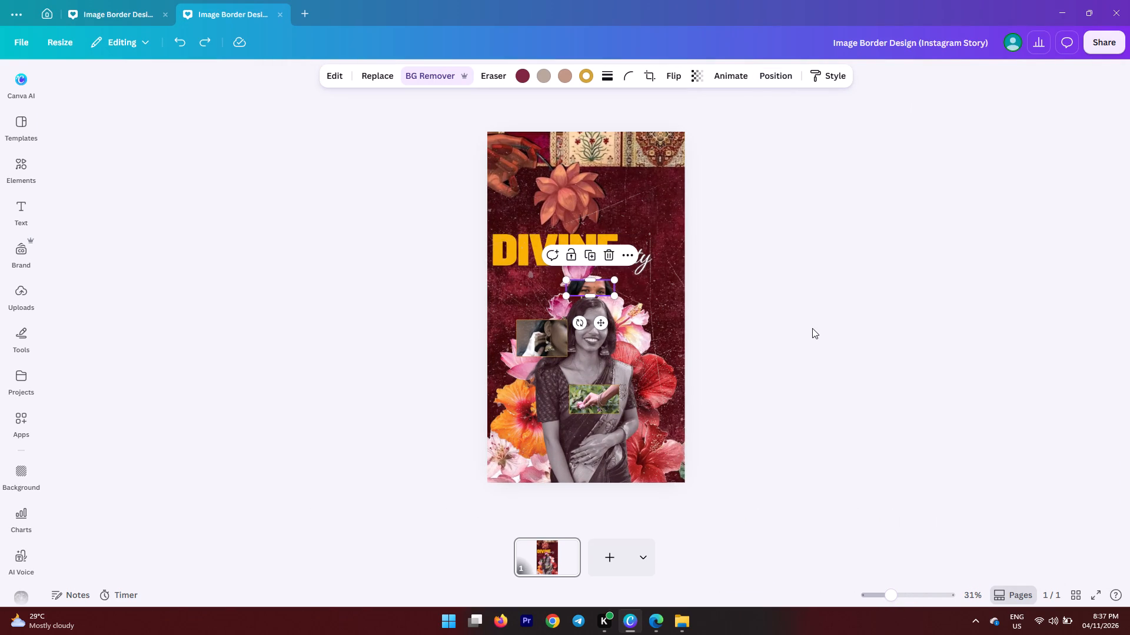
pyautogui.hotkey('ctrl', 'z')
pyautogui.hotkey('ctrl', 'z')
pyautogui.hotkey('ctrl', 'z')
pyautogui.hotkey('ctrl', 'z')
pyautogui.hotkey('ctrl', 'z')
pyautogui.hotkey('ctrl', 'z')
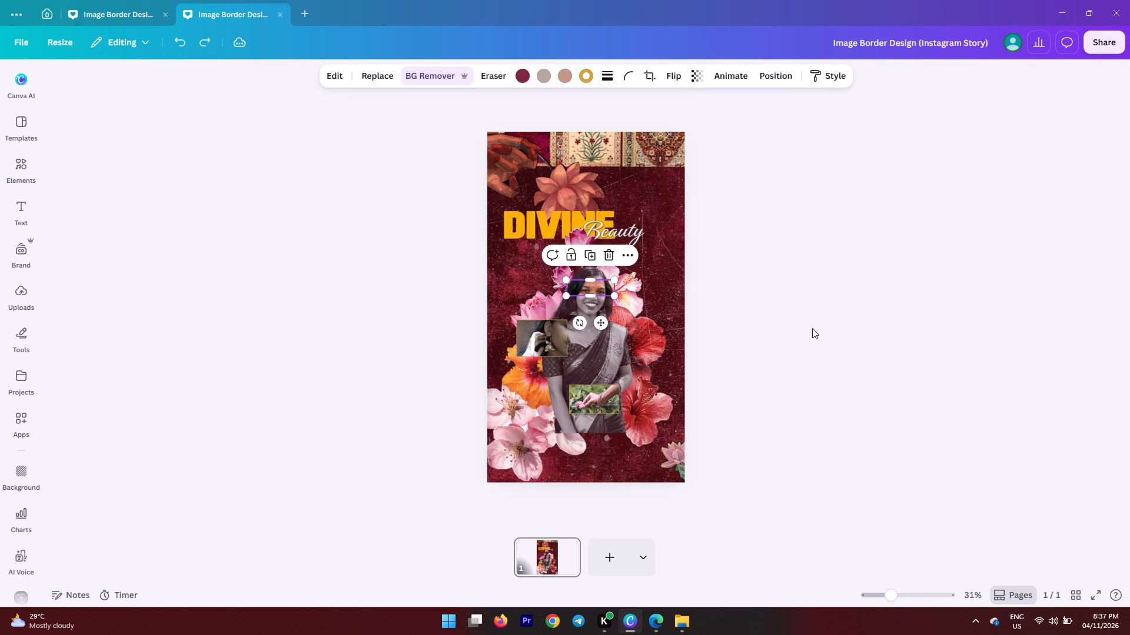
# Undo the grouping of the portrait, flower and title layers and check that the elements can be selected individually.
pyautogui.click(586, 345)
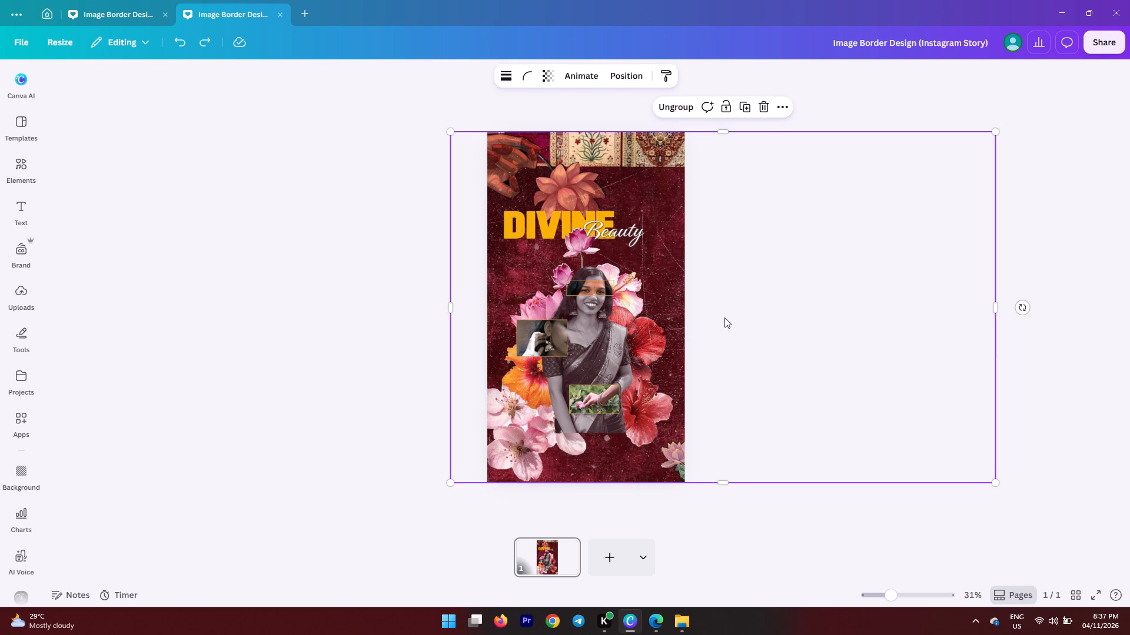
pyautogui.hotkey('ctrl', 'z')
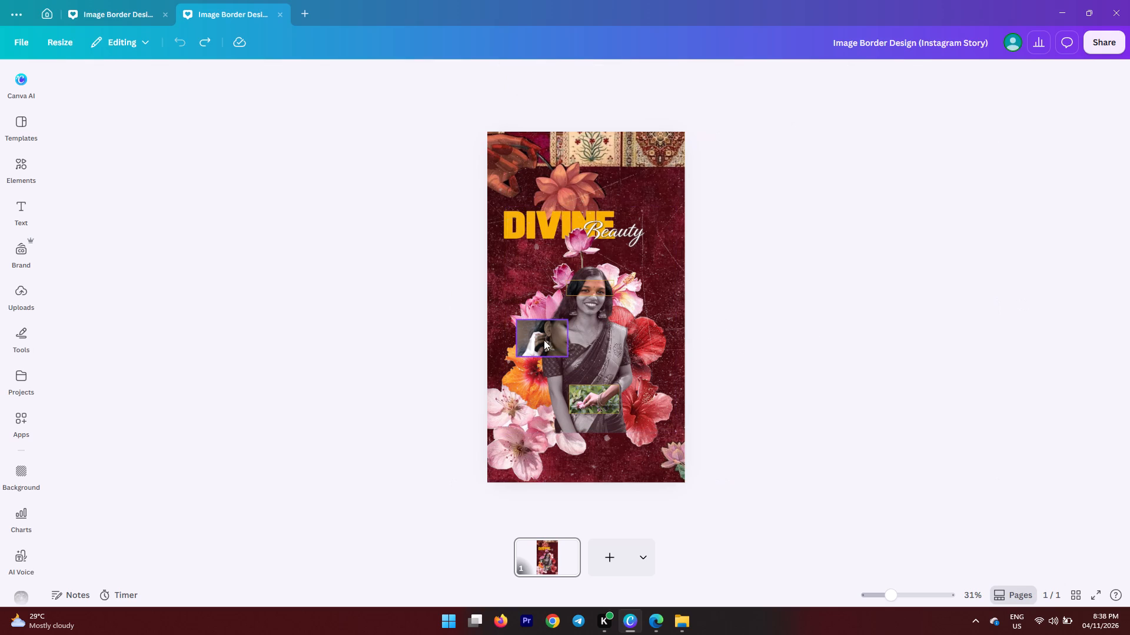
pyautogui.click(654, 335)
pyautogui.click(645, 443)
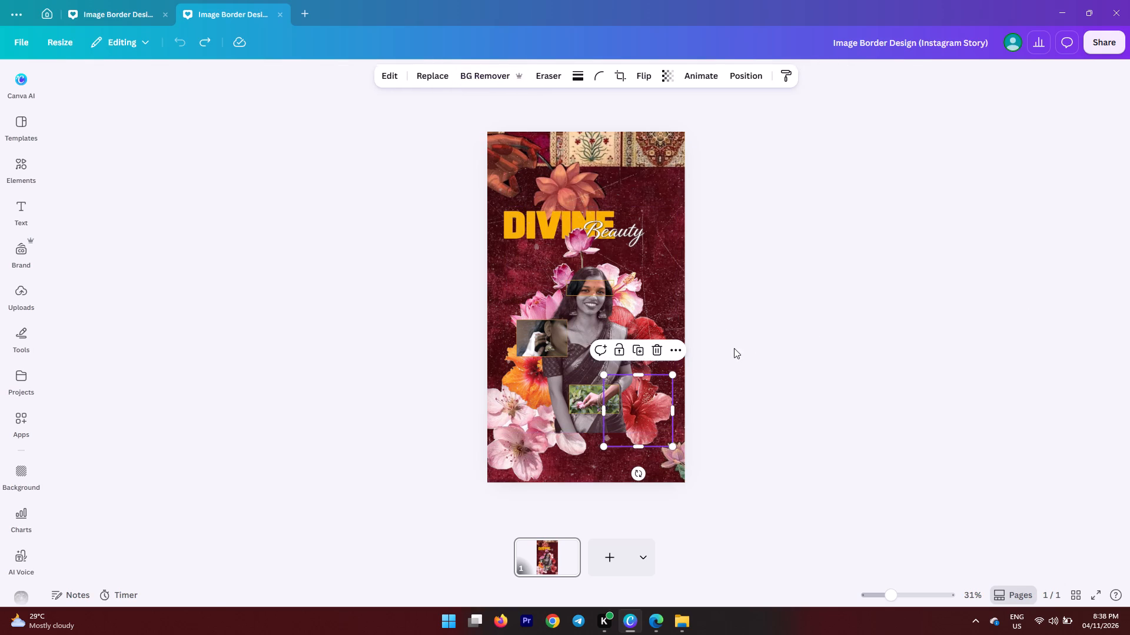
pyautogui.click(777, 249)
pyautogui.click(576, 290)
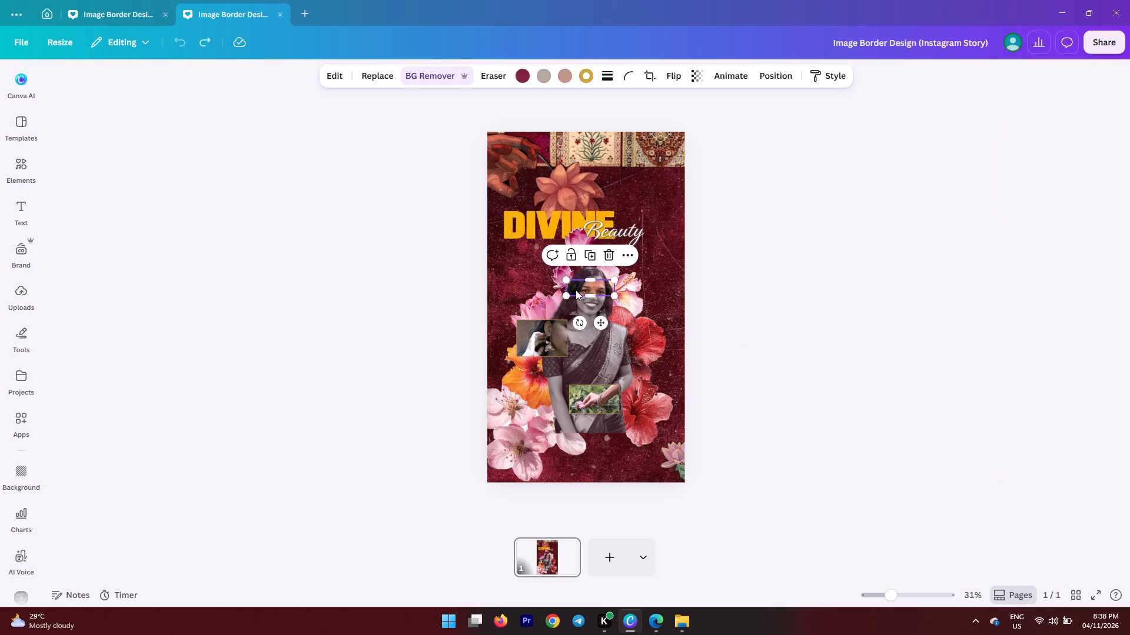
pyautogui.click(597, 356)
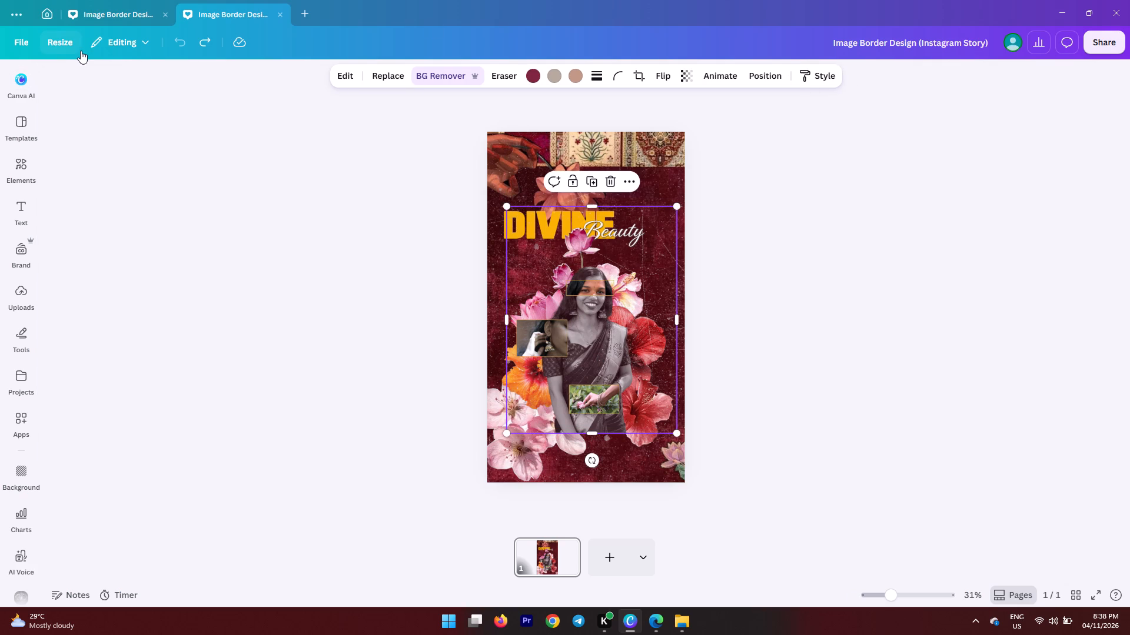
# Check the layout of the original Image Border Design poster, and return to the Instagram Story version.
pyautogui.click(132, 20)
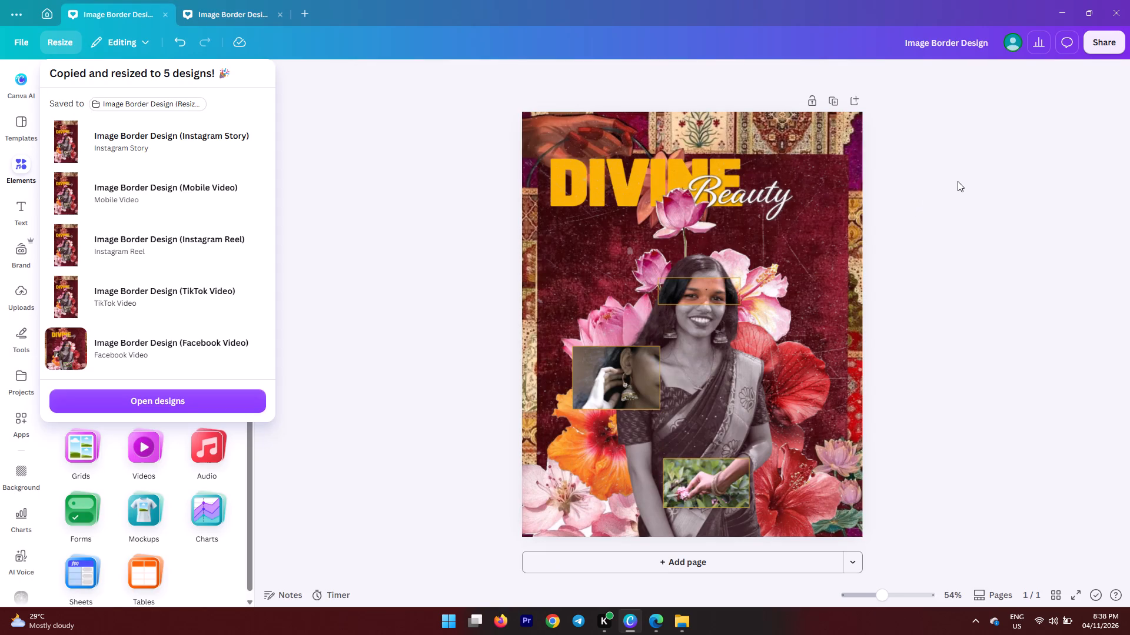
pyautogui.click(965, 180)
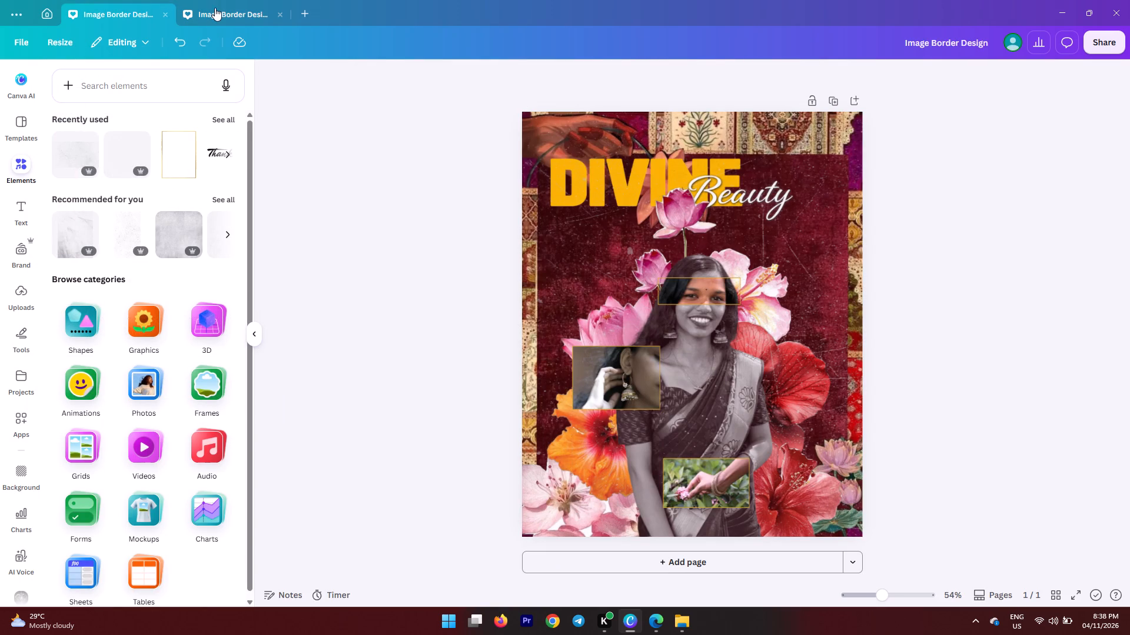
pyautogui.click(215, 8)
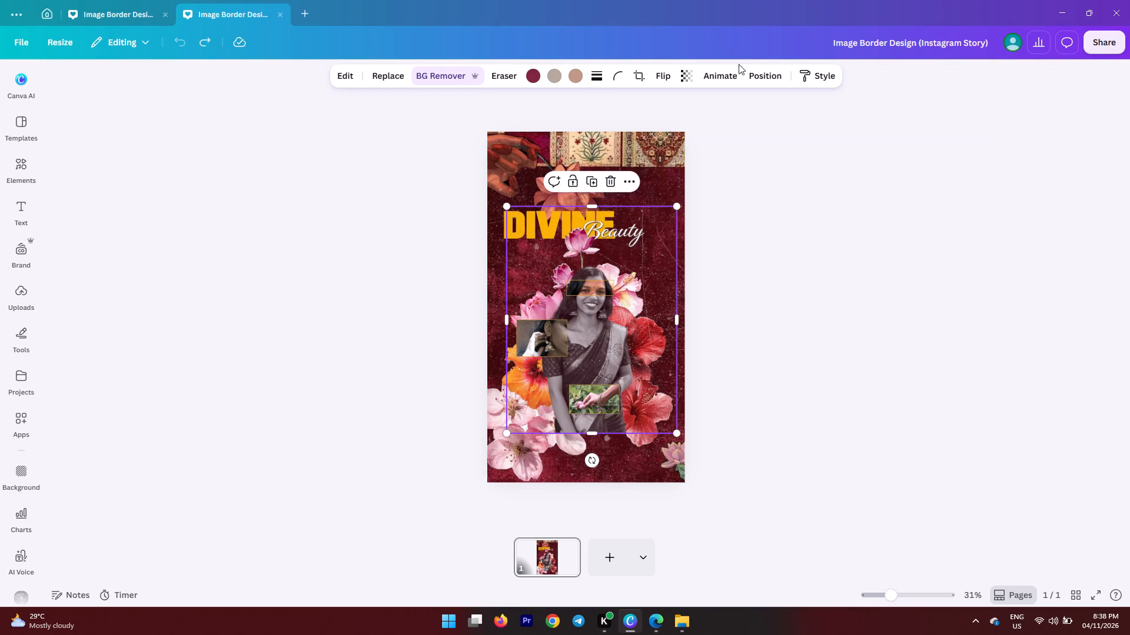
# Group the eye strip, portrait, texture, flower and DIVINE Beauty title layers, leaving out the earring photo, hand photo and background.
pyautogui.click(776, 74)
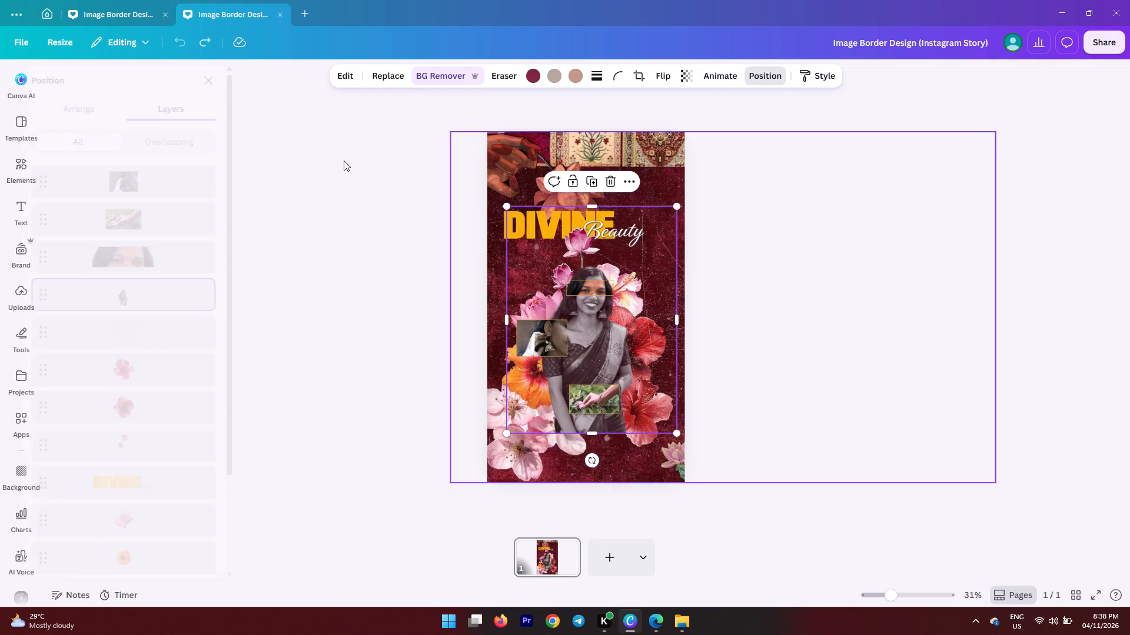
pyautogui.click(158, 304)
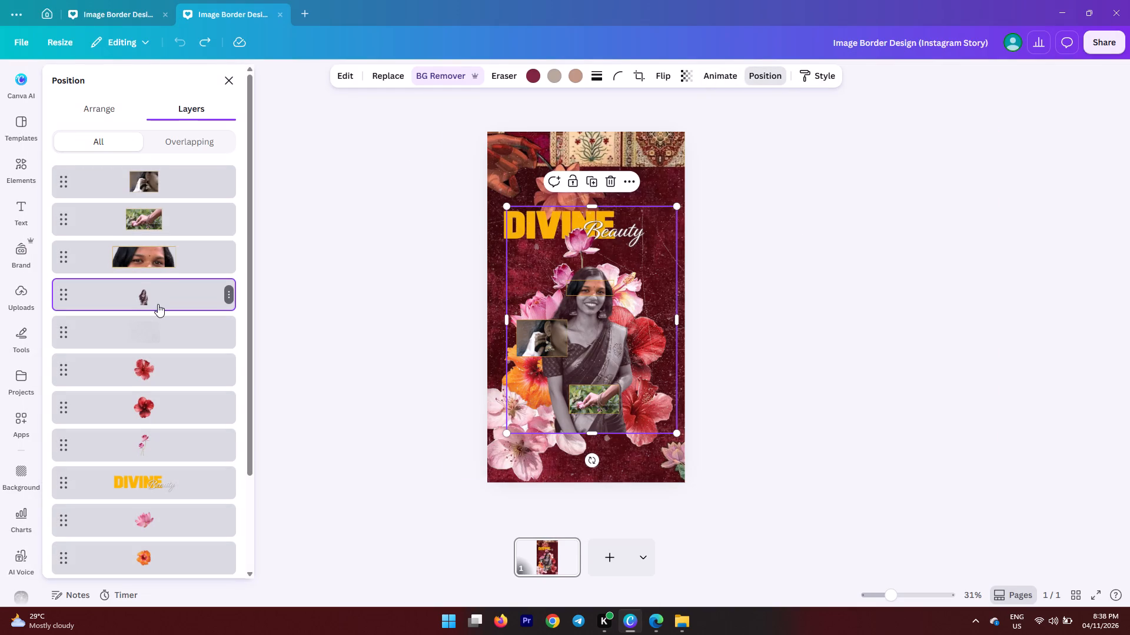
pyautogui.keyDown('shift'); pyautogui.click(171, 246); pyautogui.keyUp('shift')
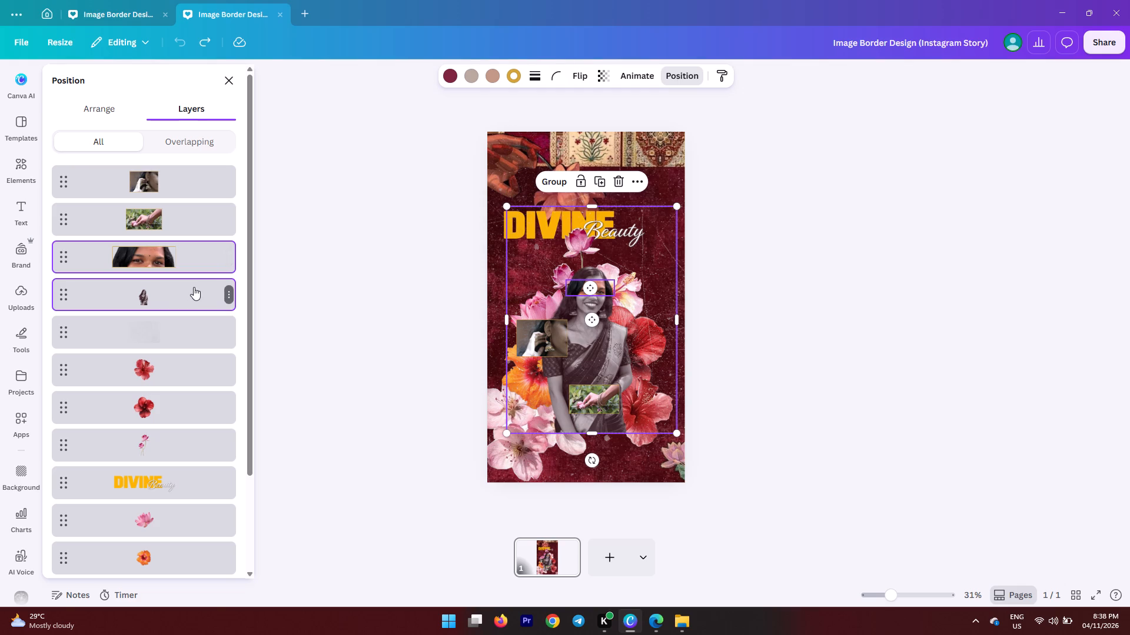
pyautogui.keyDown('shift'); pyautogui.click(194, 340); pyautogui.keyUp('shift')
pyautogui.keyDown('shift'); pyautogui.click(194, 340); pyautogui.keyUp('shift')
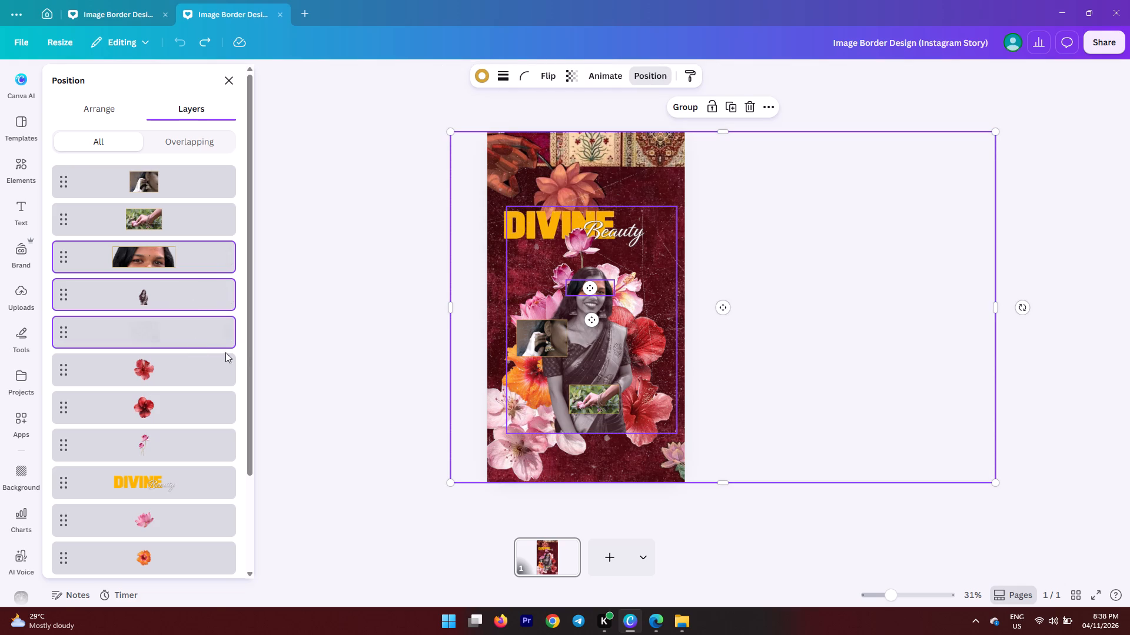
pyautogui.click(244, 355)
pyautogui.click(220, 209)
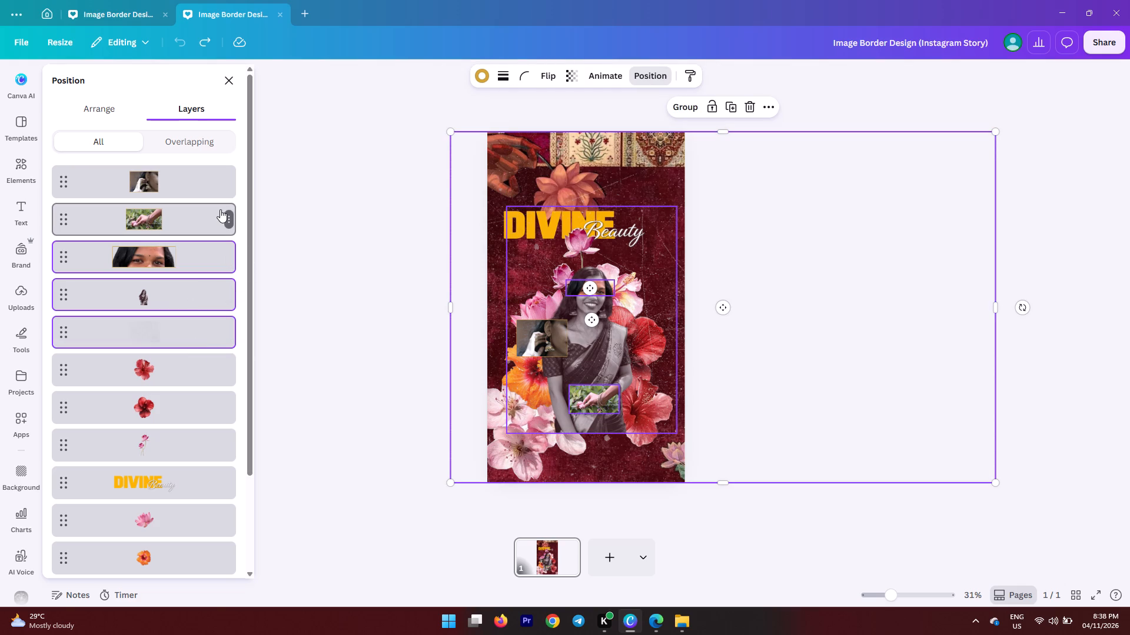
pyautogui.click(208, 257)
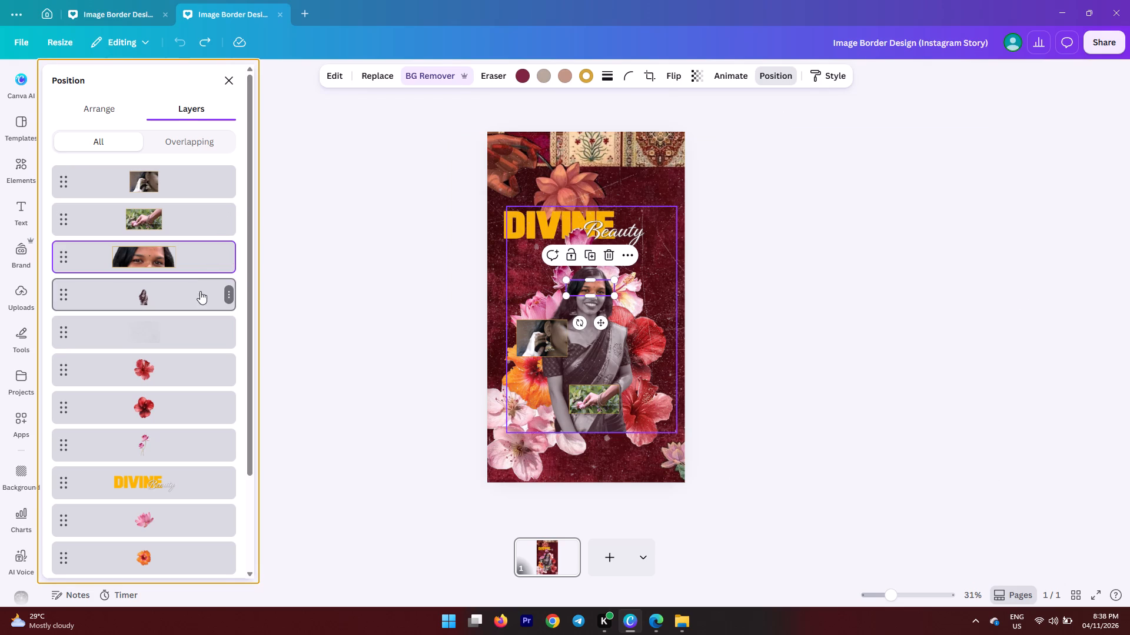
pyautogui.keyDown('shift'); pyautogui.click(200, 291); pyautogui.keyUp('shift')
pyautogui.keyDown('shift'); pyautogui.click(182, 326); pyautogui.keyUp('shift')
pyautogui.keyDown('shift'); pyautogui.click(168, 369); pyautogui.keyUp('shift')
pyautogui.keyDown('shift'); pyautogui.click(157, 406); pyautogui.keyUp('shift')
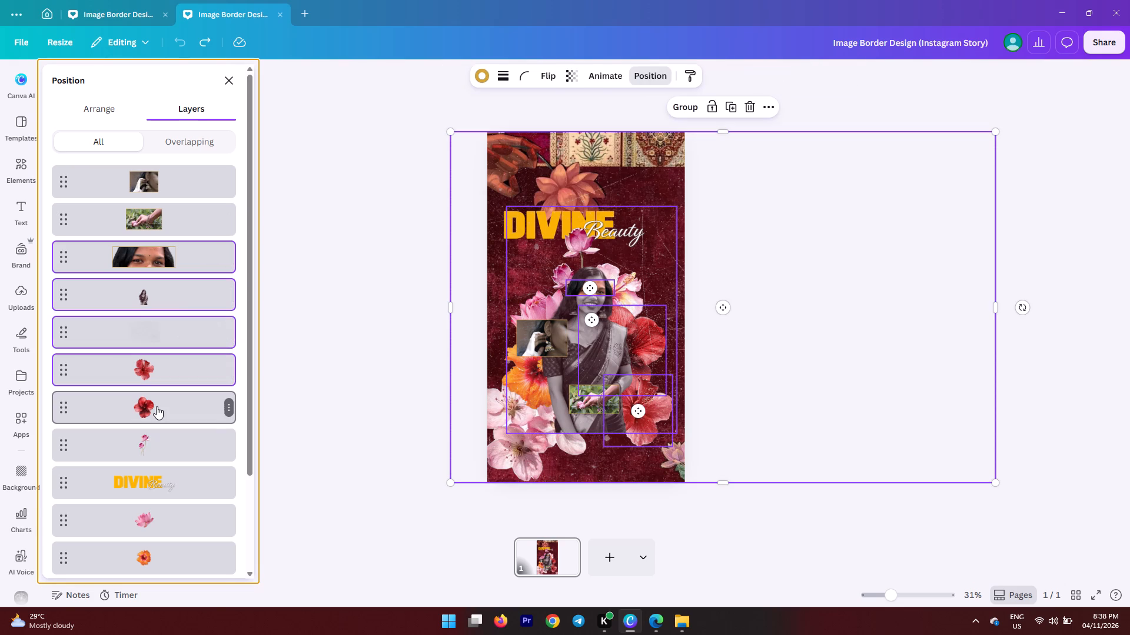
pyautogui.keyDown('shift'); pyautogui.click(159, 454); pyautogui.keyUp('shift')
pyautogui.keyDown('shift'); pyautogui.click(163, 533); pyautogui.keyUp('shift')
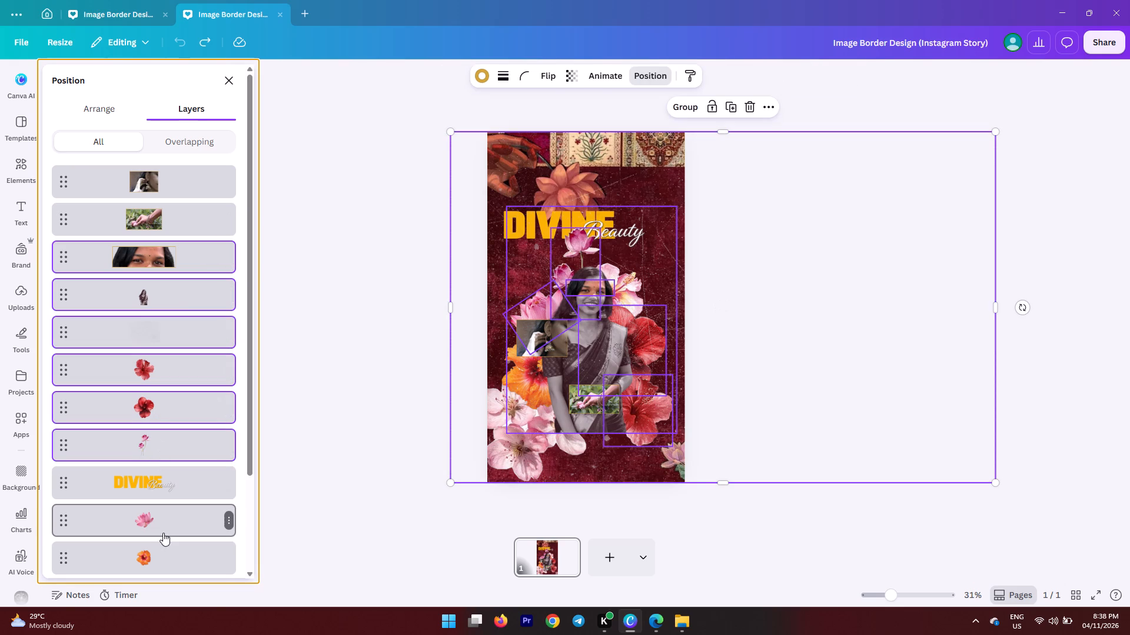
pyautogui.keyDown('shift'); pyautogui.click(164, 546); pyautogui.keyUp('shift')
pyautogui.keyDown('shift'); pyautogui.scroll(-2, 216, 408); pyautogui.keyUp('shift')
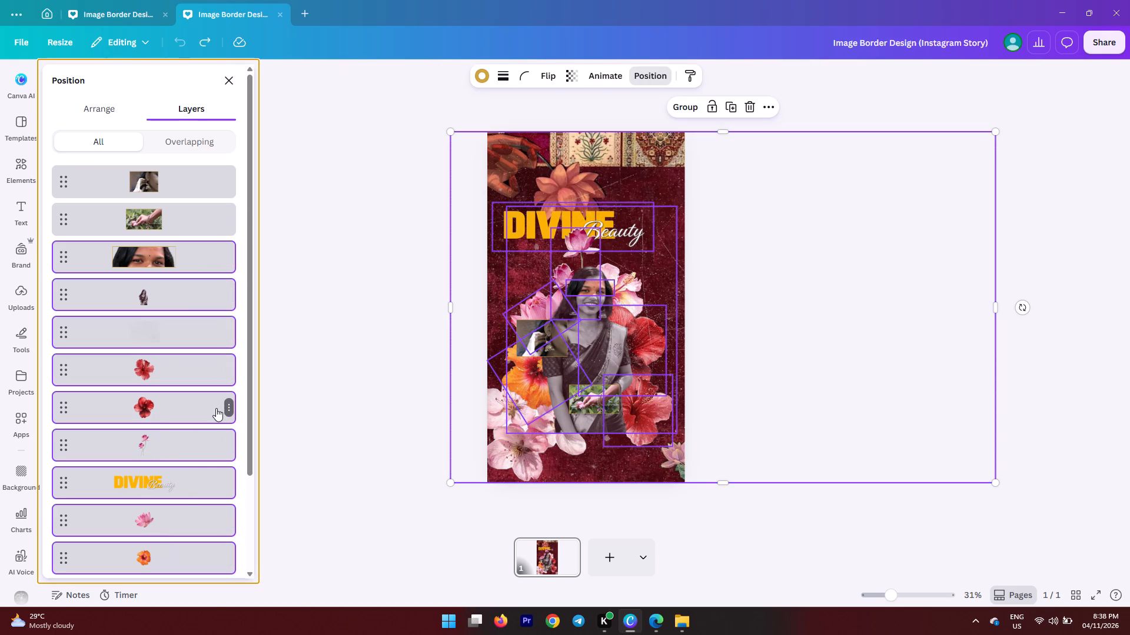
pyautogui.scroll(-3, 205, 456)
pyautogui.keyDown('shift'); pyautogui.click(168, 479); pyautogui.keyUp('shift')
pyautogui.keyDown('shift'); pyautogui.click(168, 511); pyautogui.keyUp('shift')
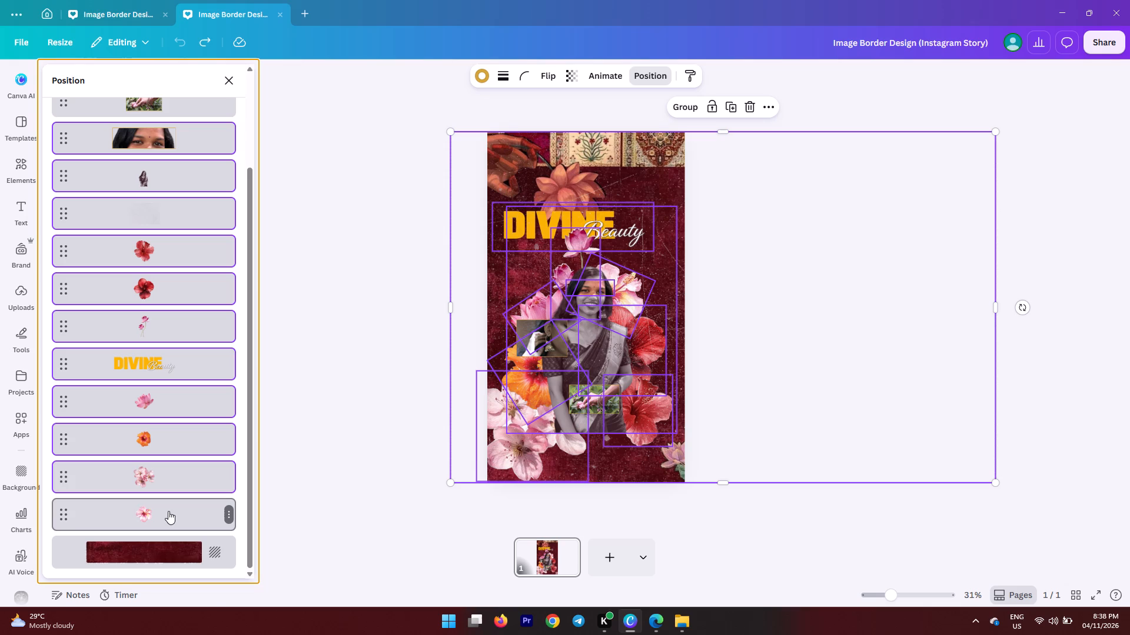
pyautogui.click(686, 106)
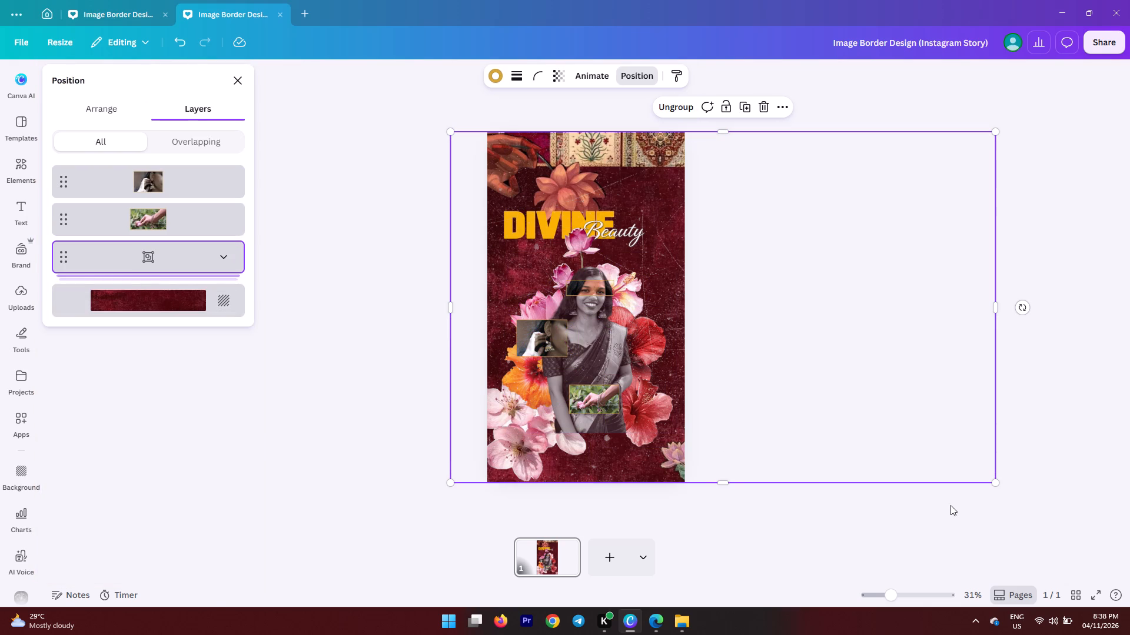
# Enlarge the grouped artwork and reposition it so the title spans the page width and the portrait reaches the page's bottom edge.
pyautogui.moveTo(998, 480); pyautogui.dragTo(1041, 514)
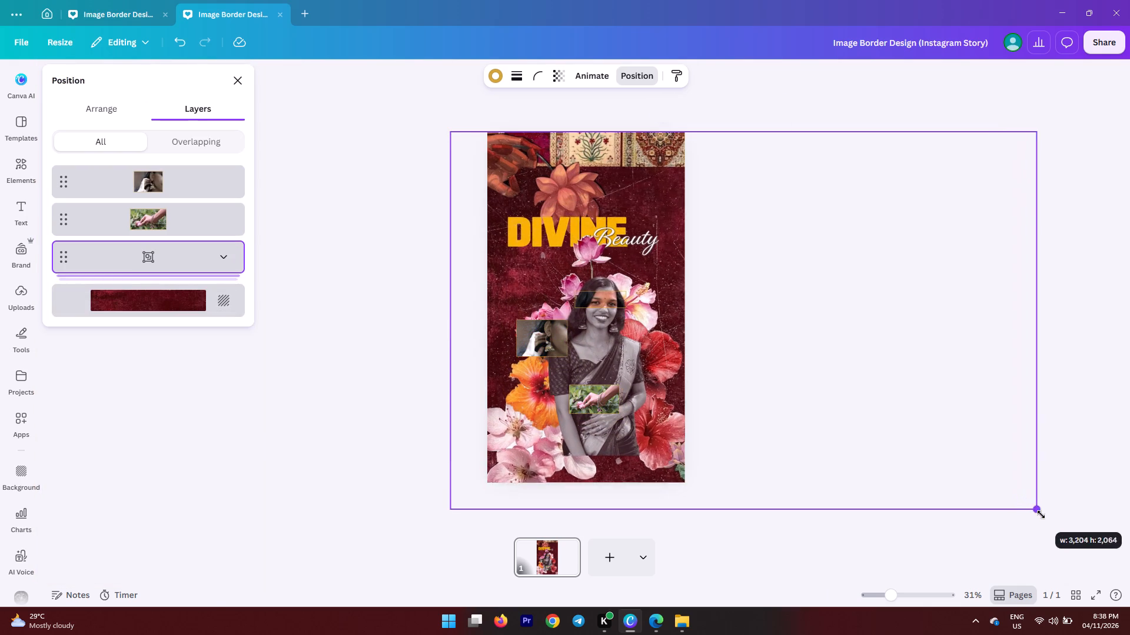
pyautogui.moveTo(1041, 514); pyautogui.dragTo(1104, 553)
pyautogui.moveTo(1026, 466); pyautogui.dragTo(1001, 460)
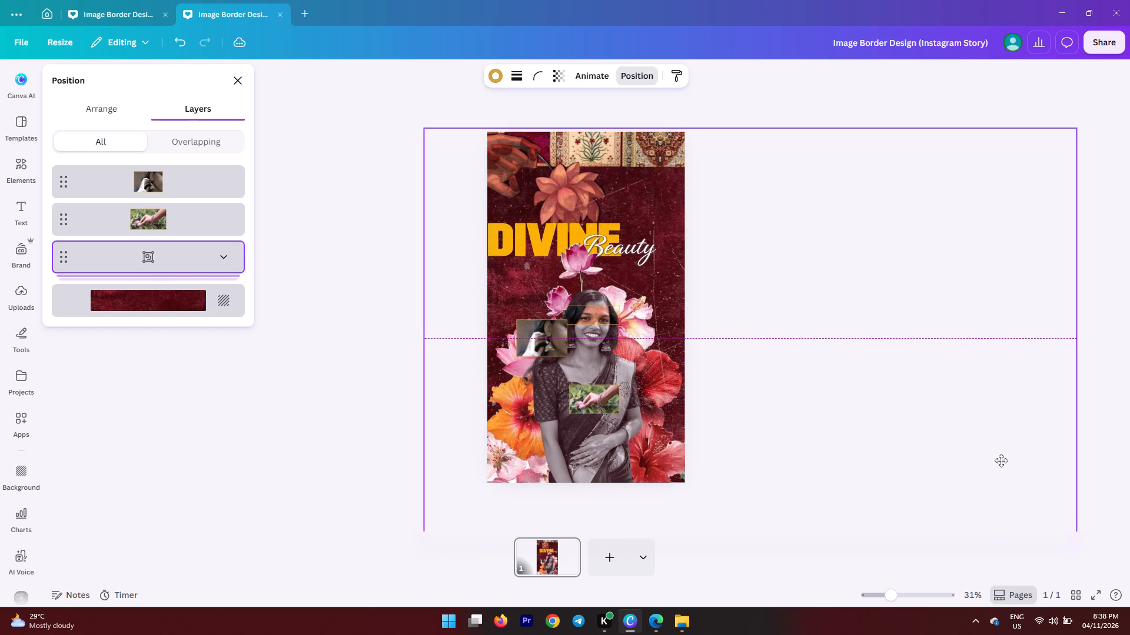
pyautogui.moveTo(1001, 460); pyautogui.dragTo(1015, 464)
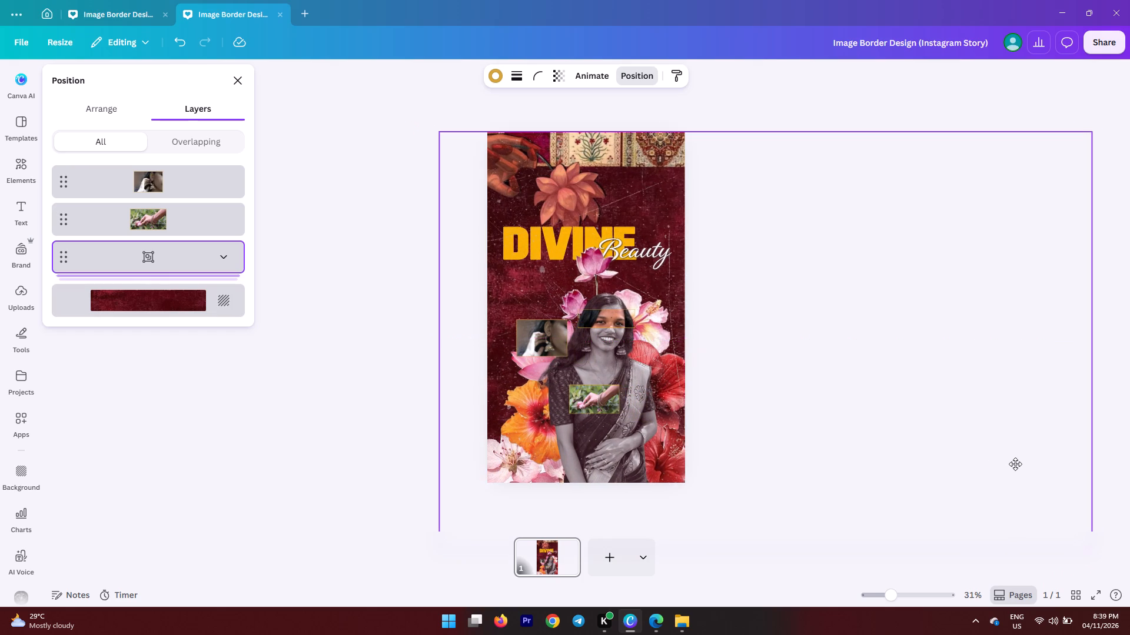
pyautogui.moveTo(1015, 464); pyautogui.dragTo(1004, 443)
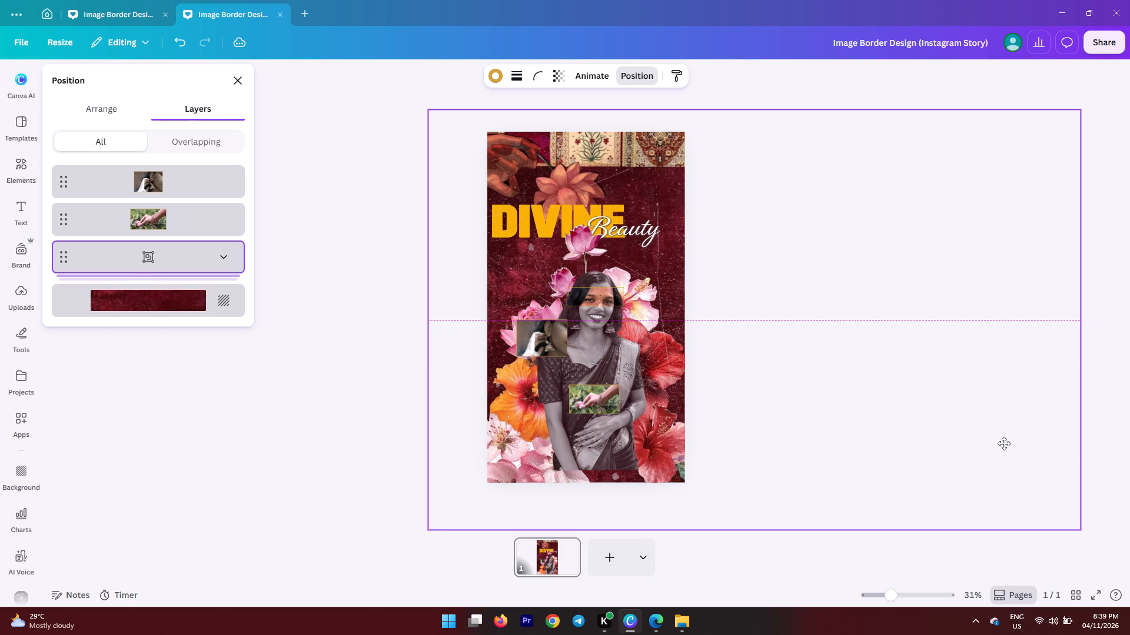
pyautogui.moveTo(1004, 443); pyautogui.dragTo(1005, 453)
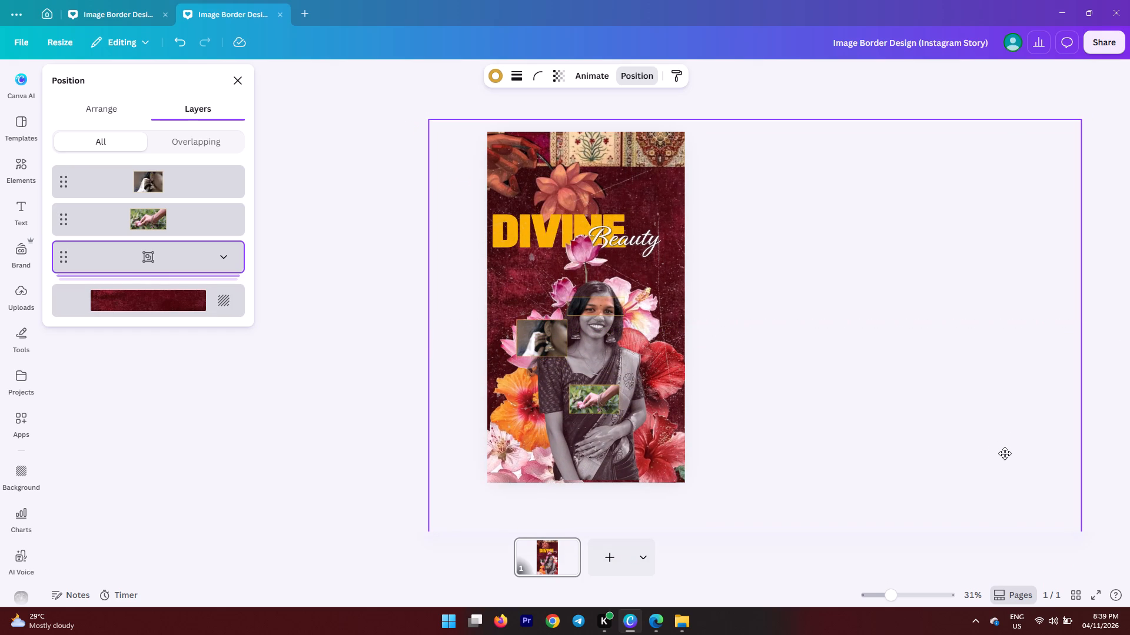
pyautogui.moveTo(1005, 453); pyautogui.dragTo(1002, 454)
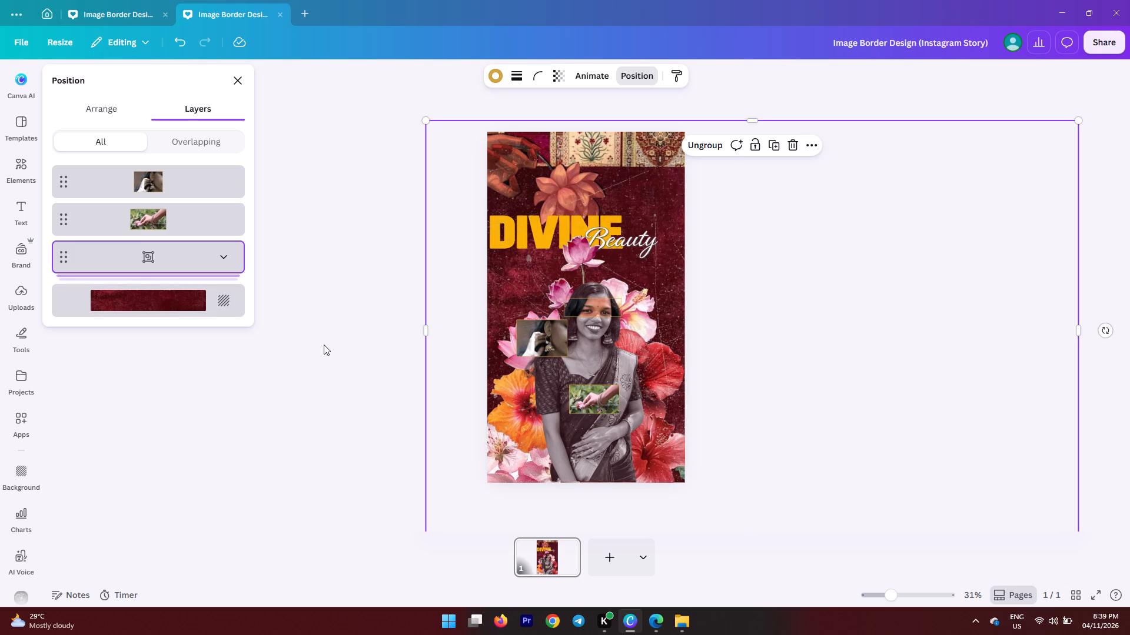
# Move the hand photo down over the lower part of the portrait's sari, near the wrist.
pyautogui.moveTo(596, 396); pyautogui.dragTo(599, 422)
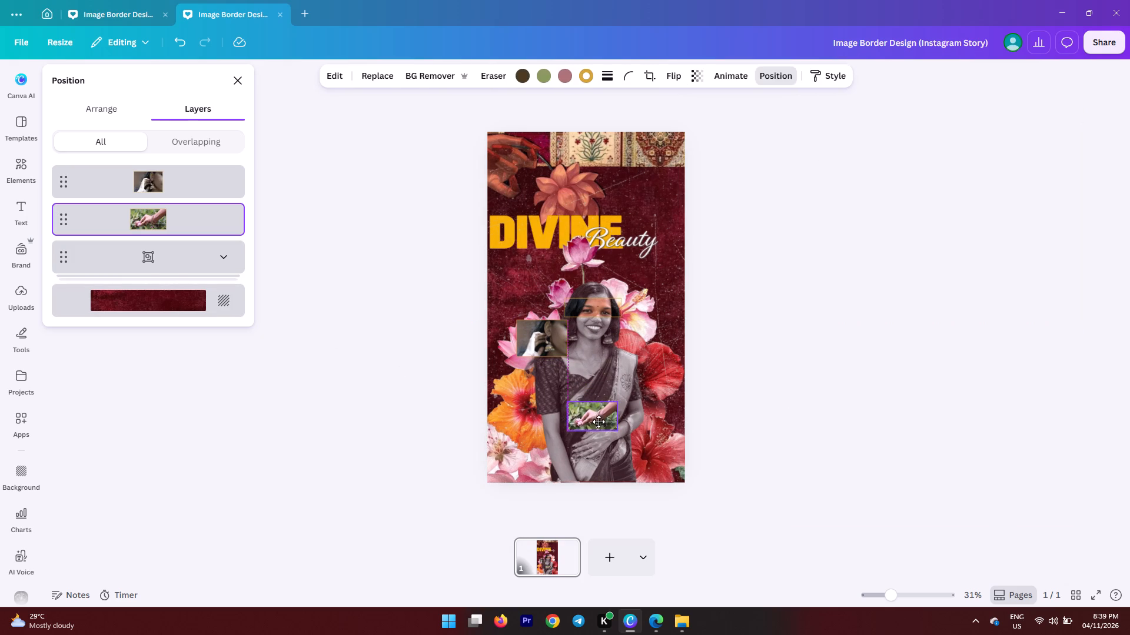
pyautogui.moveTo(599, 422); pyautogui.dragTo(599, 439)
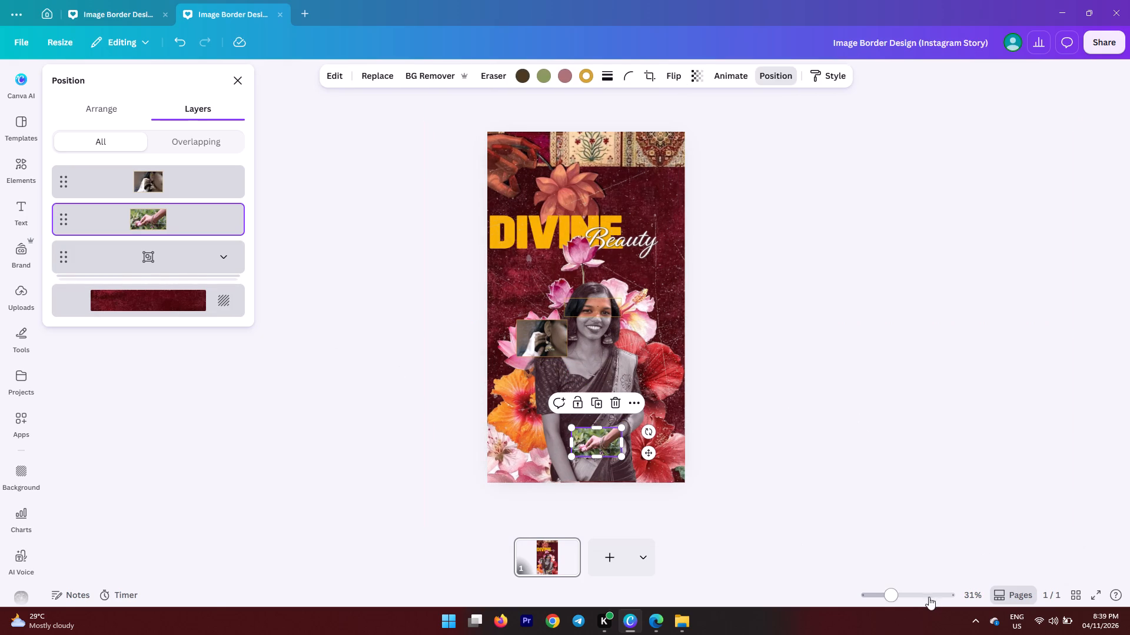
pyautogui.click(905, 596)
pyautogui.scroll(-2, 819, 340)
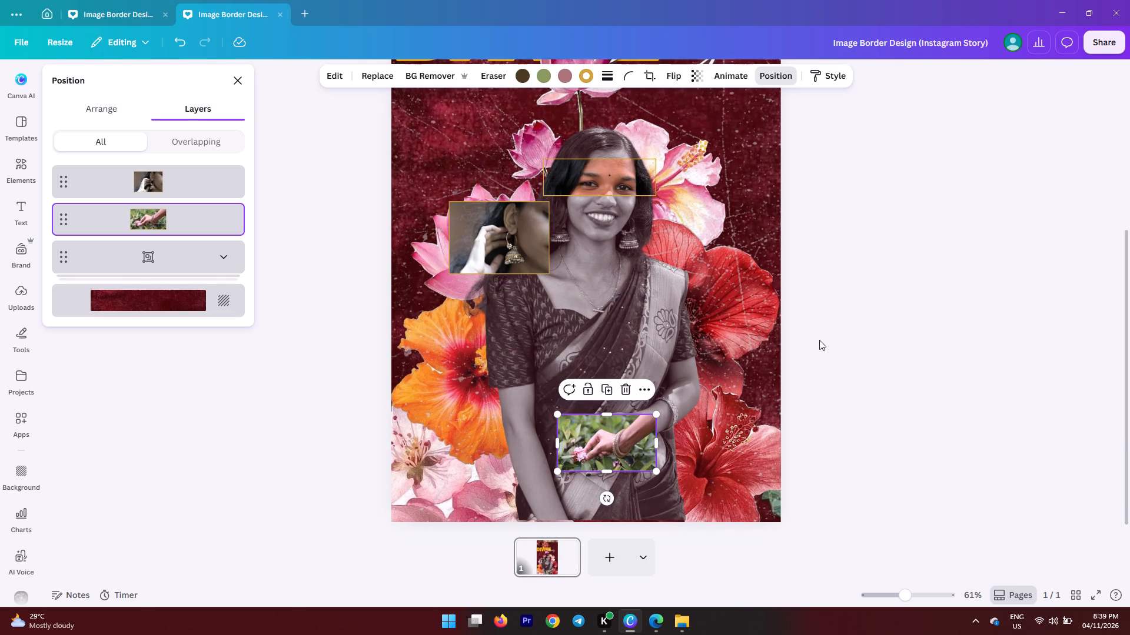
pyautogui.click(912, 383)
pyautogui.click(816, 490)
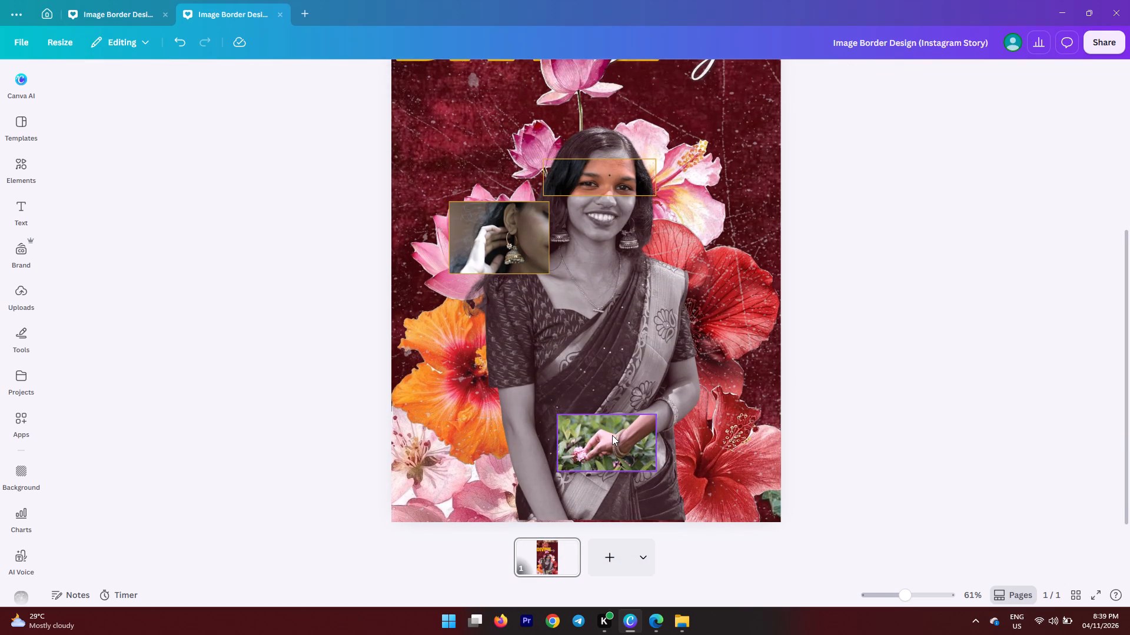
# Move the earring photo down beside the portrait's shoulder, above the orange hibiscus.
pyautogui.moveTo(501, 249); pyautogui.dragTo(501, 329)
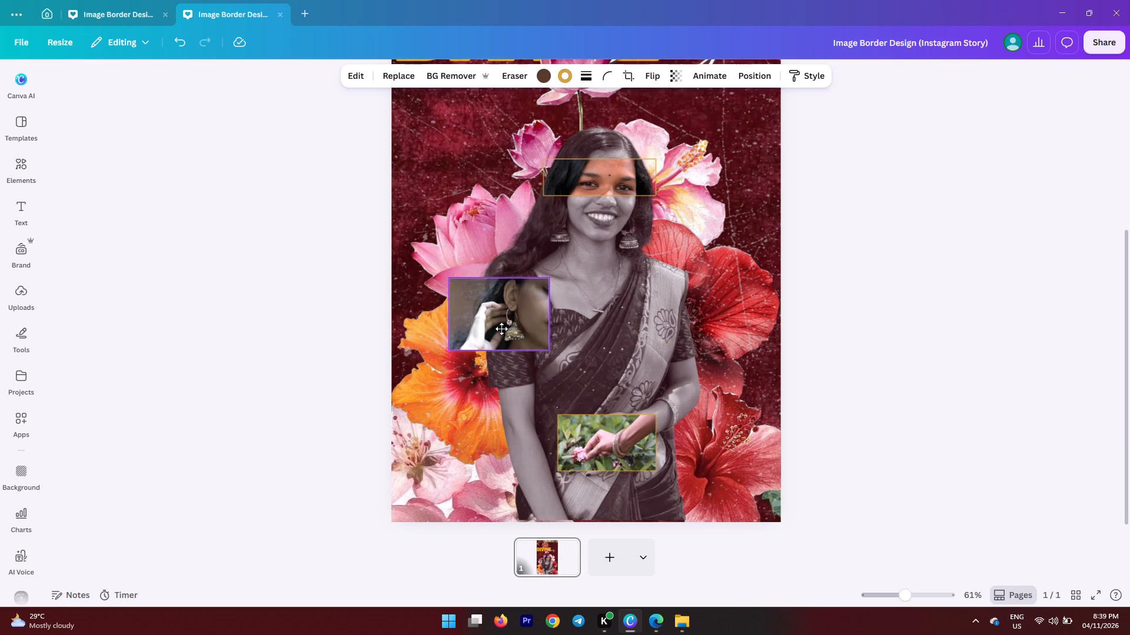
pyautogui.moveTo(501, 329); pyautogui.dragTo(511, 332)
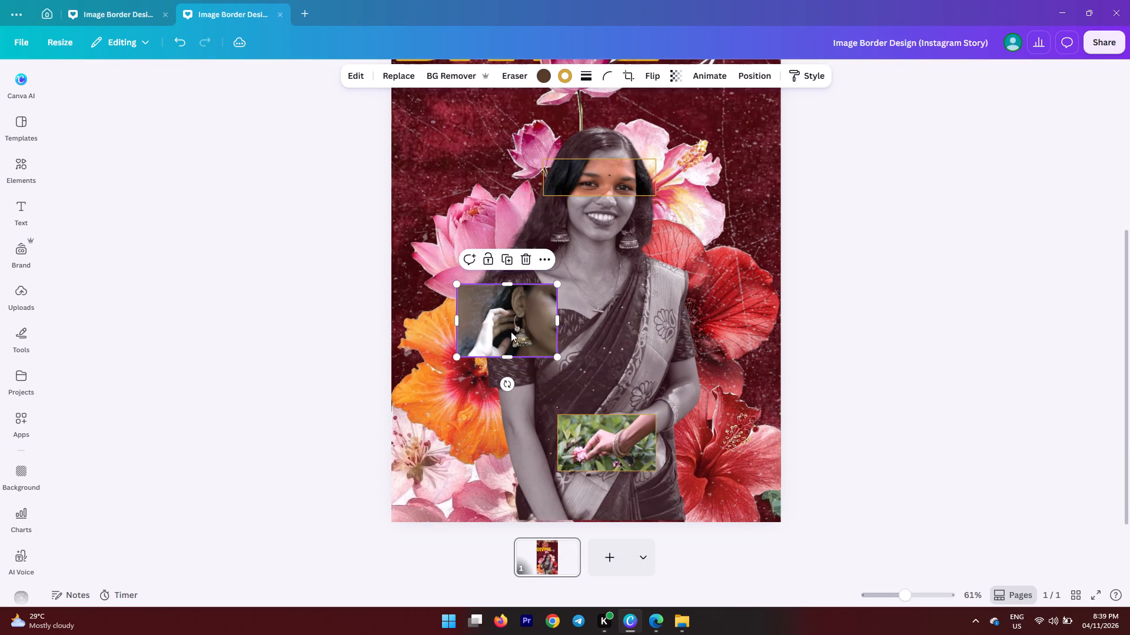
pyautogui.click(1048, 285)
# Review the story layout from the carpet border down to the flowers at the page's bottom edge.
pyautogui.scroll(1, 983, 291)
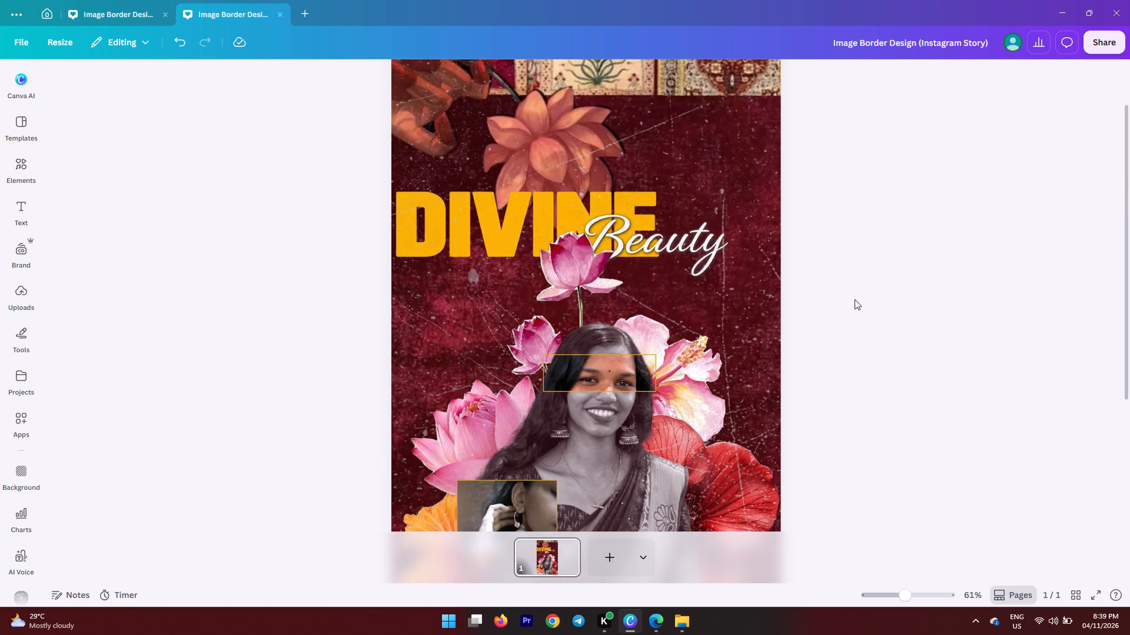
pyautogui.scroll(2, 855, 299)
pyautogui.scroll(-1, 855, 299)
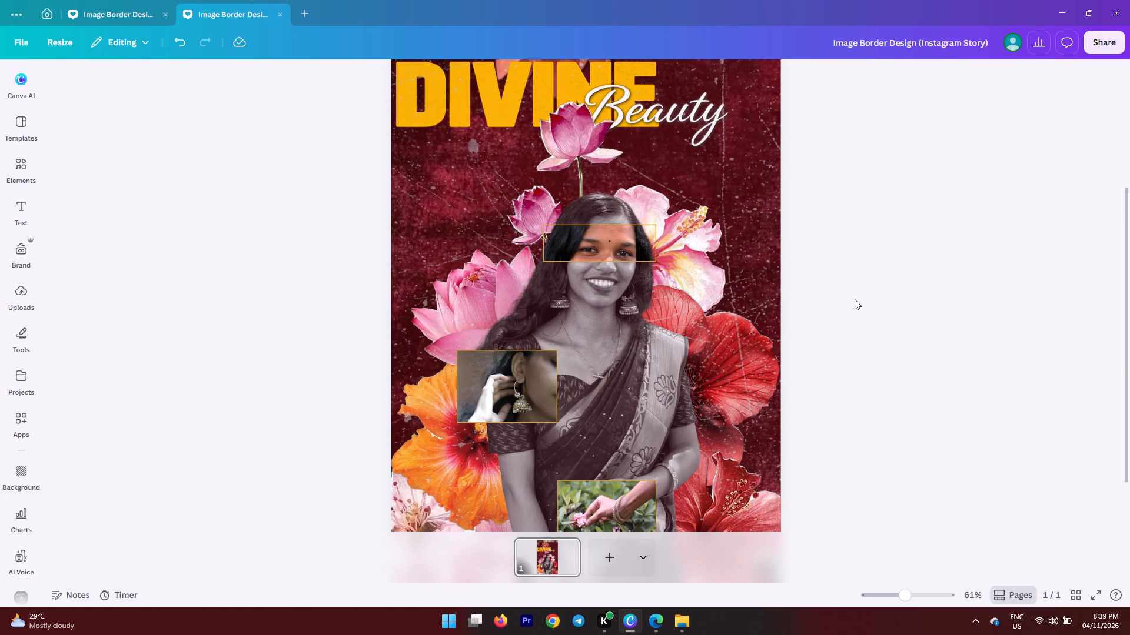
pyautogui.keyDown('shift'); pyautogui.scroll(-2, 855, 299); pyautogui.keyUp('shift')
pyautogui.scroll(-1, 855, 299)
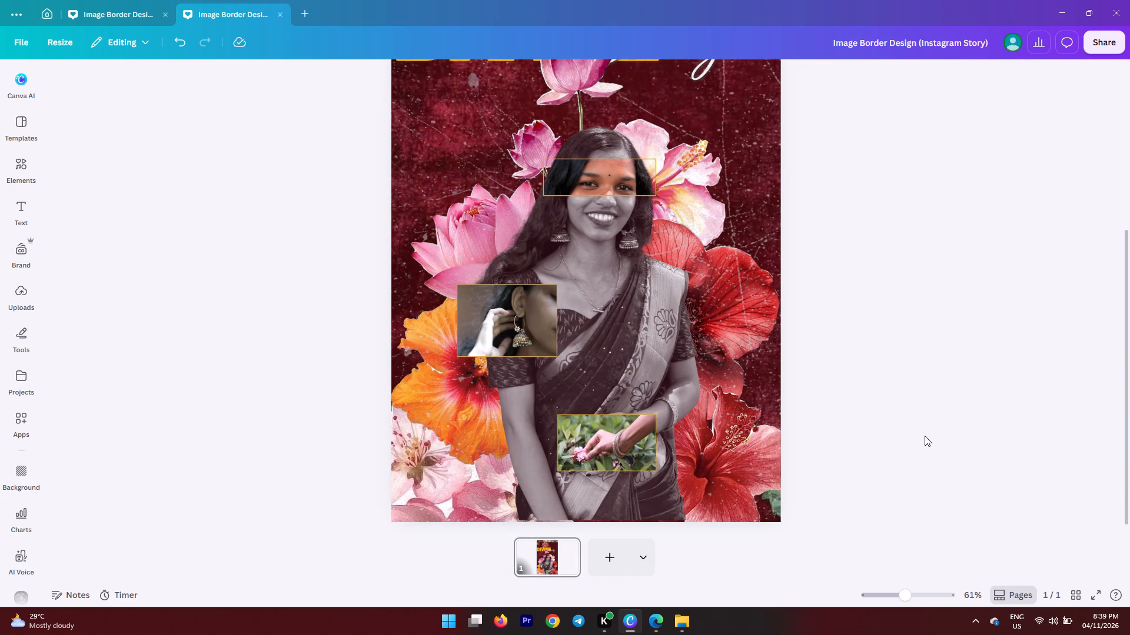
pyautogui.keyDown('ctrl'); pyautogui.scroll(-2, 925, 436); pyautogui.keyUp('ctrl')
pyautogui.scroll(1, 912, 426)
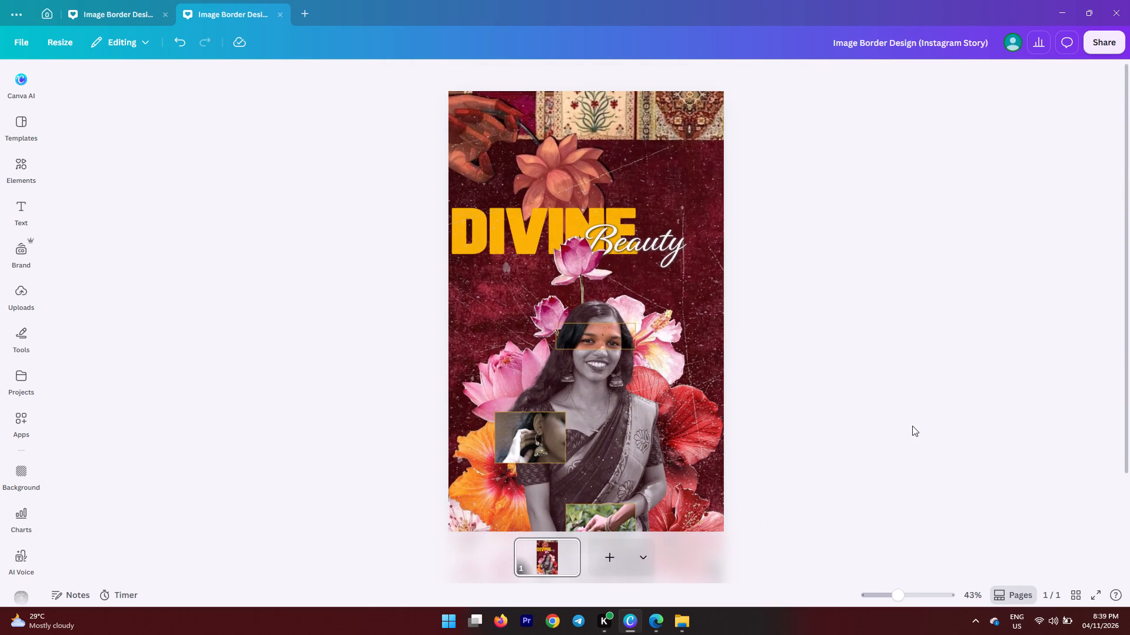
pyautogui.scroll(2, 912, 426)
pyautogui.keyDown('ctrl'); pyautogui.scroll(-1, 912, 426); pyautogui.keyUp('ctrl')
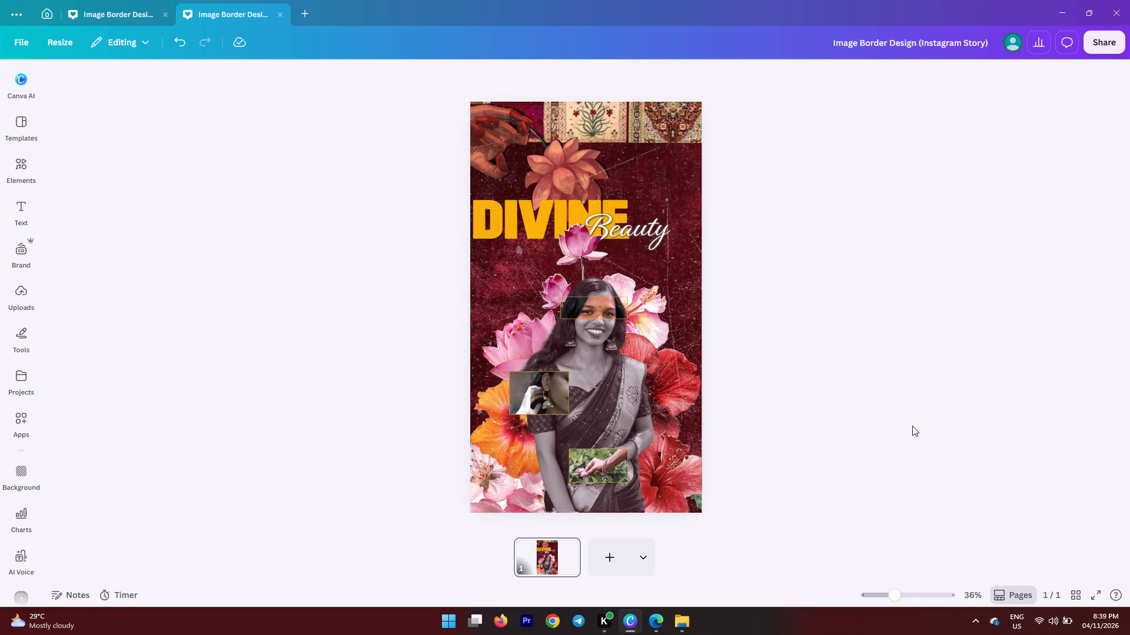
# Ungroup the main artwork into its separate portrait, flower and title layers.
pyautogui.click(590, 206)
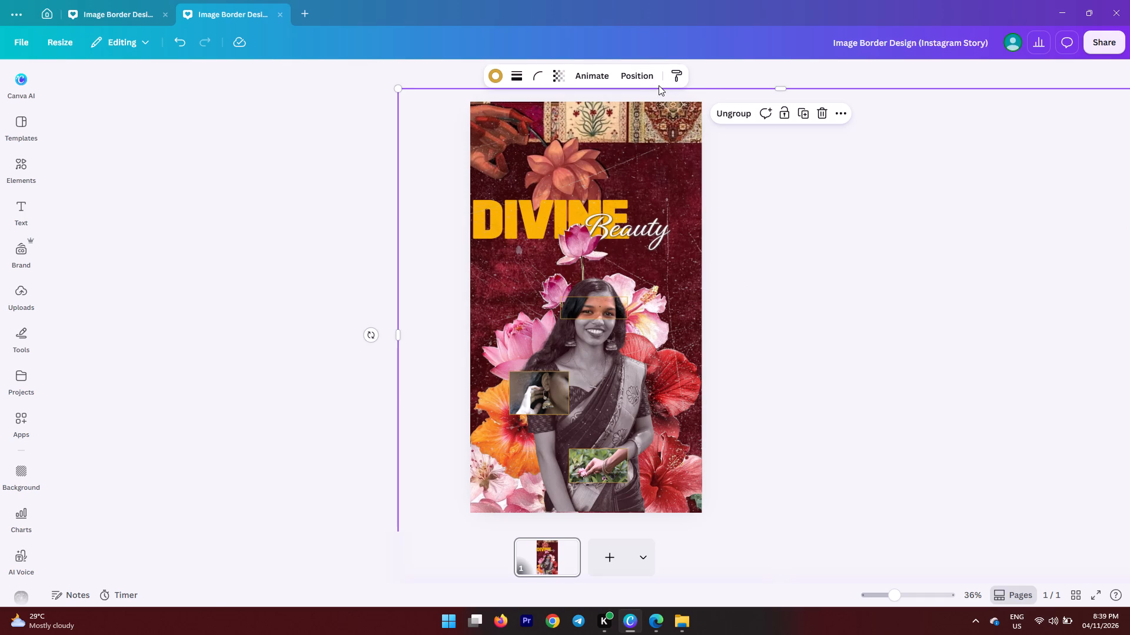
pyautogui.click(636, 73)
pyautogui.click(722, 113)
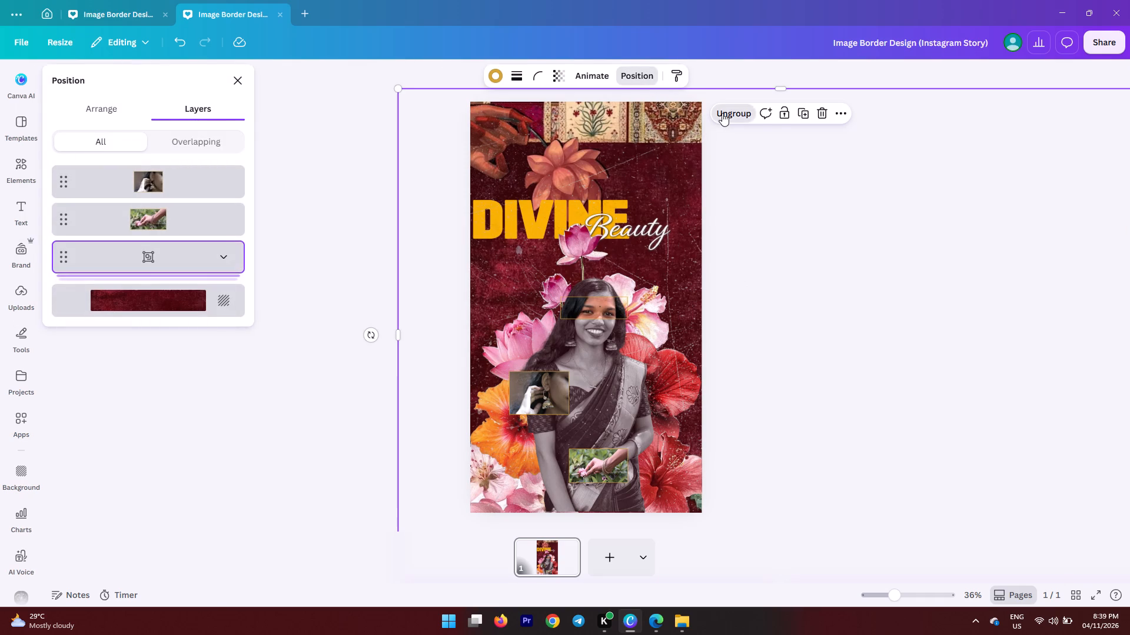
pyautogui.click(862, 252)
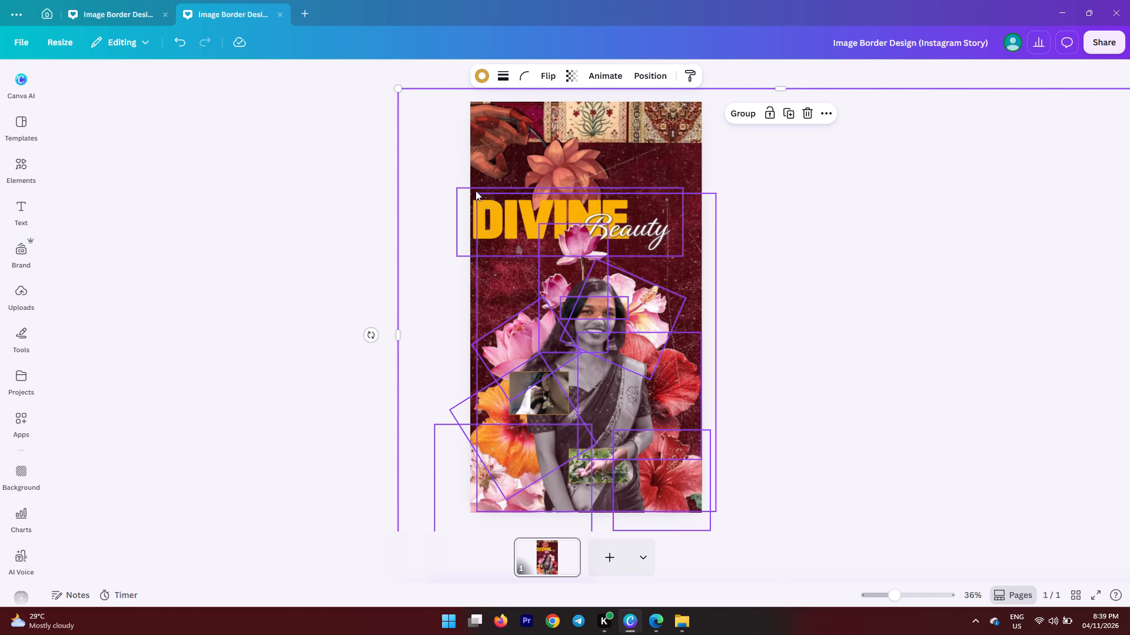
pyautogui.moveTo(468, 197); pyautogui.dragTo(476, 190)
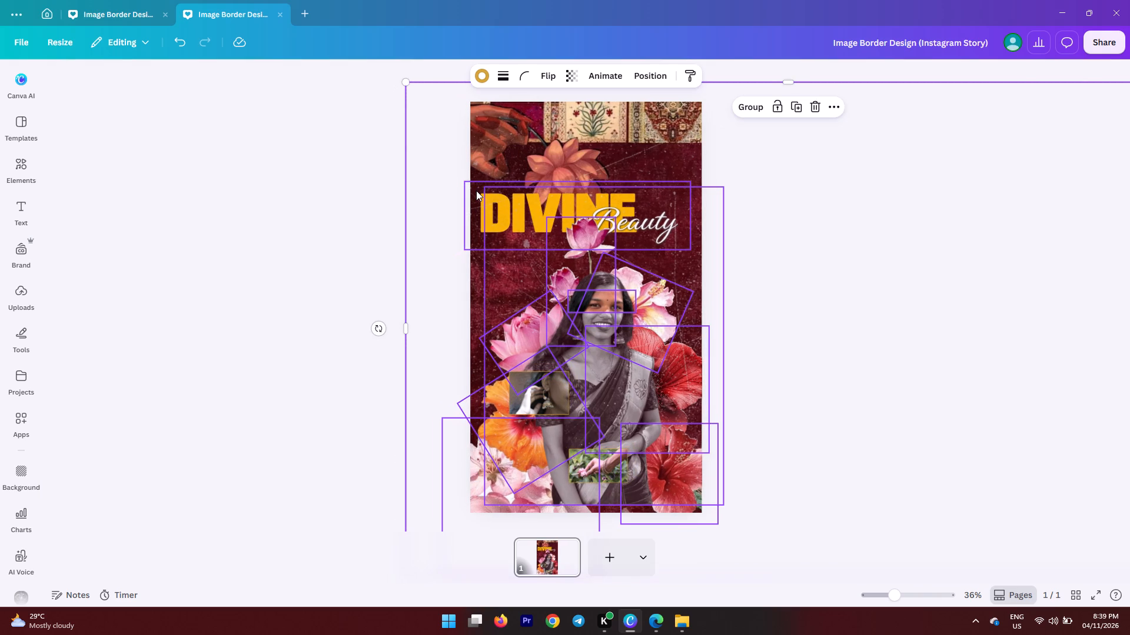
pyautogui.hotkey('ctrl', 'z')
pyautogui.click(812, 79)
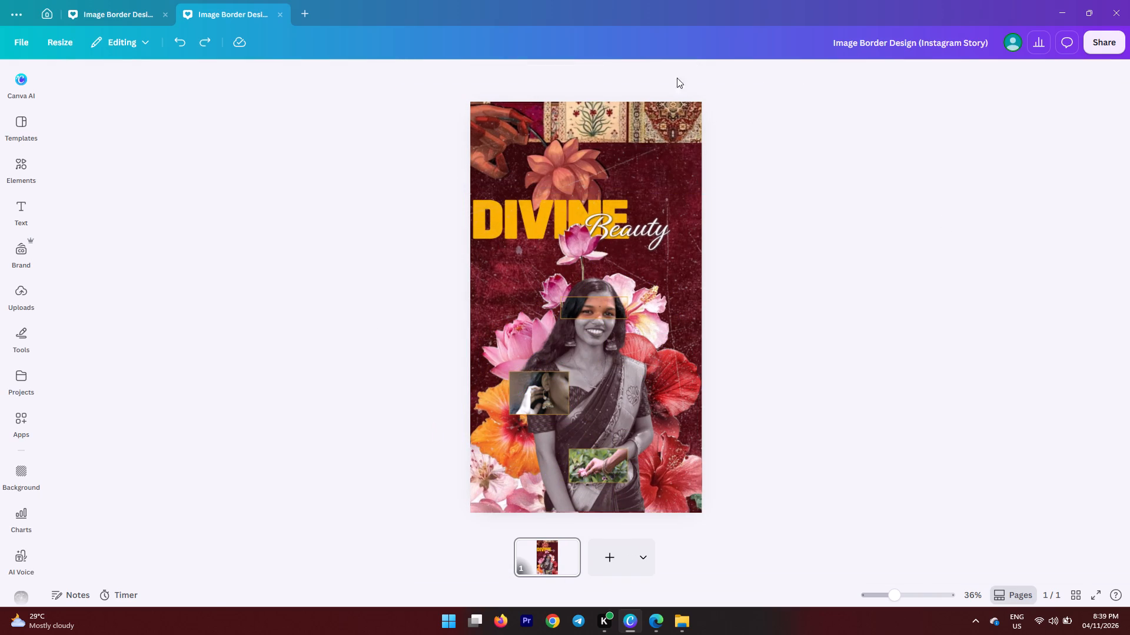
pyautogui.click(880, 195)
# Move the DIVINE Beauty title layer slightly up and inward so it clears the page's left edge.
pyautogui.click(685, 195)
pyautogui.click(775, 78)
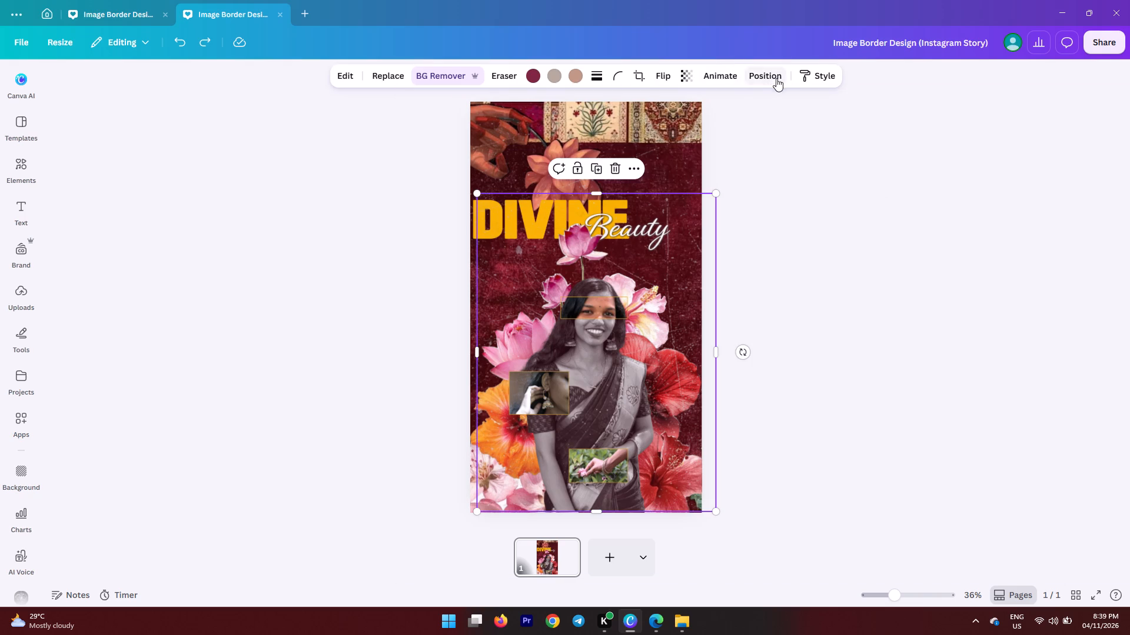
pyautogui.click(131, 474)
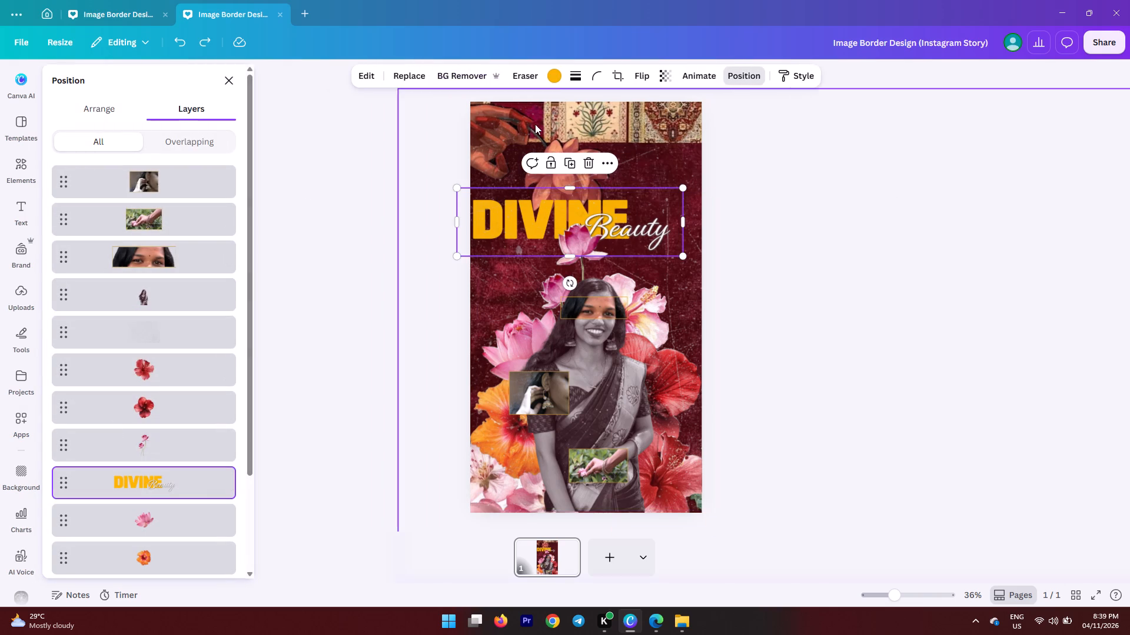
pyautogui.click(544, 204)
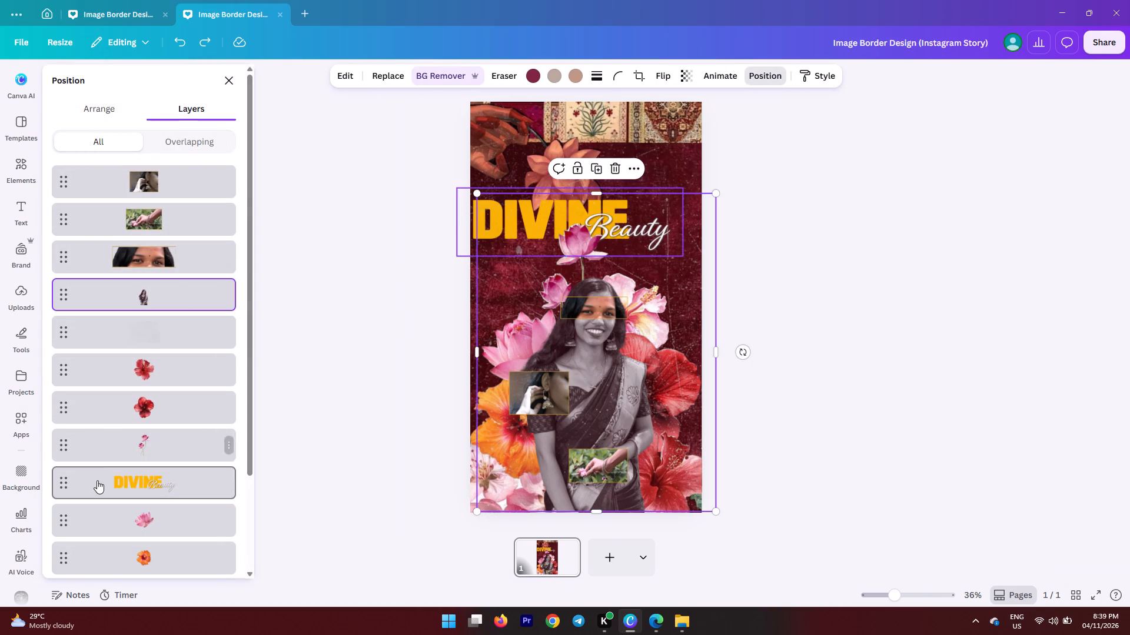
pyautogui.click(97, 480)
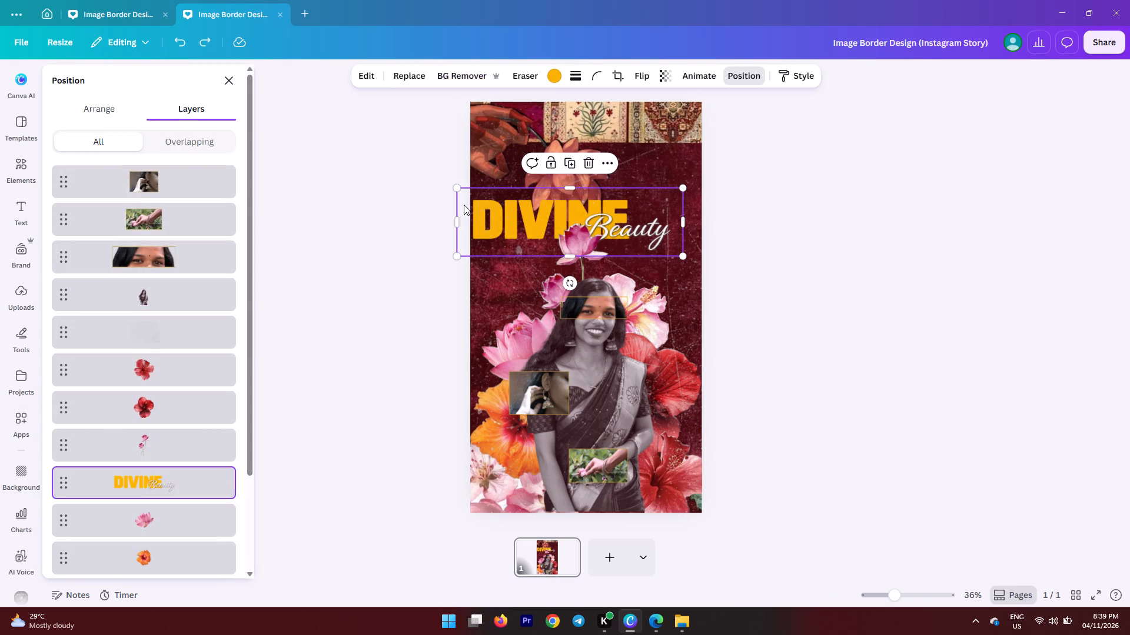
pyautogui.moveTo(464, 205); pyautogui.dragTo(473, 189)
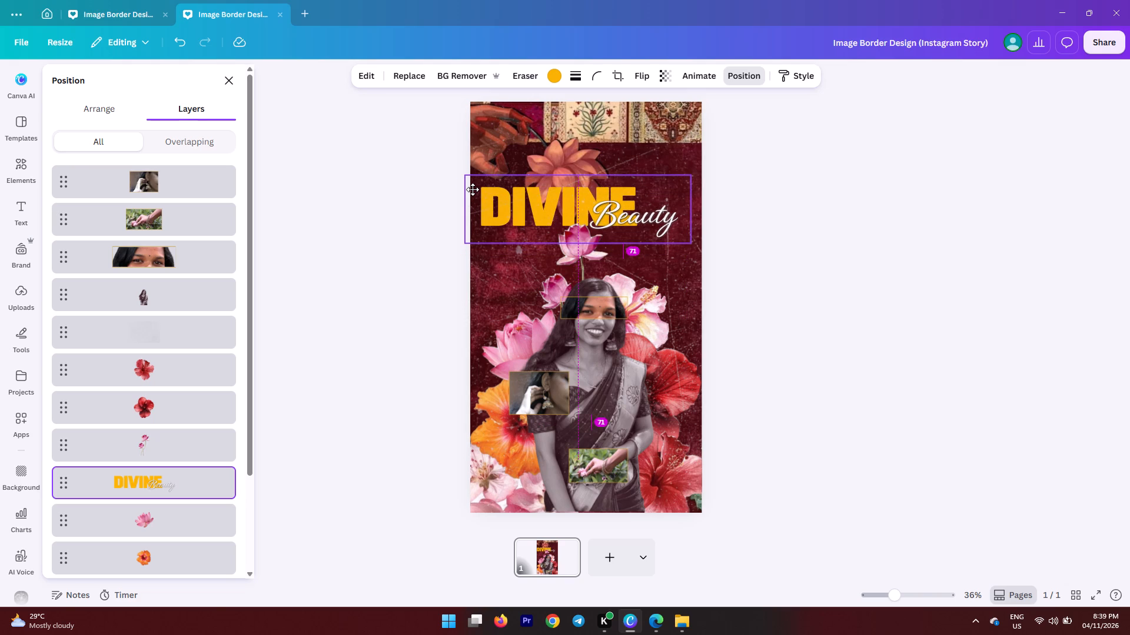
pyautogui.moveTo(473, 189); pyautogui.dragTo(470, 188)
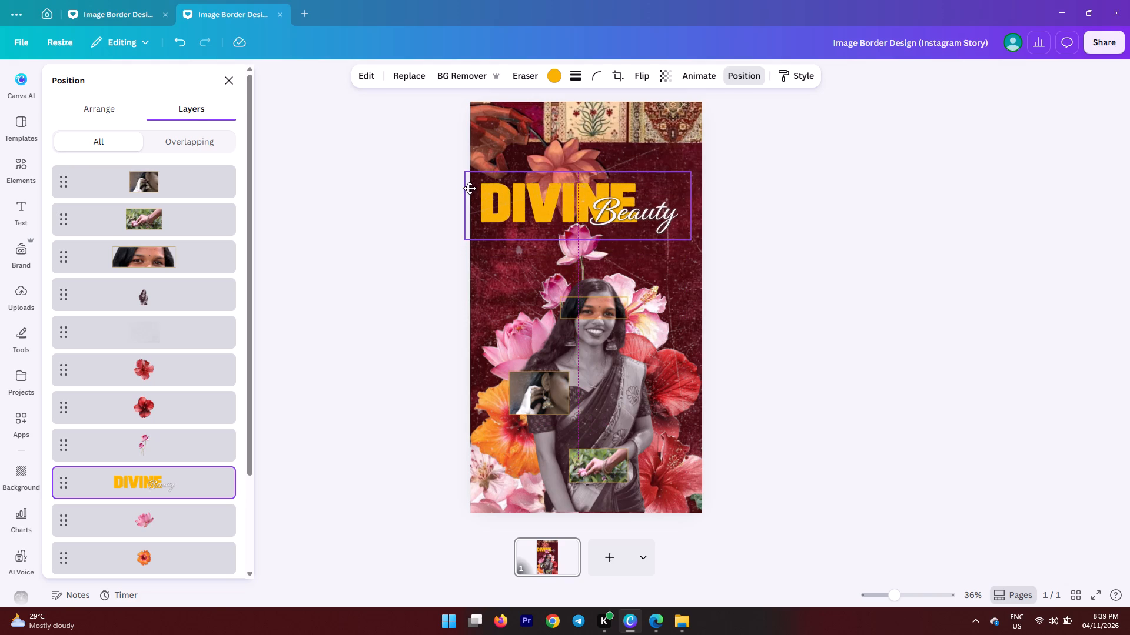
pyautogui.moveTo(470, 188); pyautogui.dragTo(461, 187)
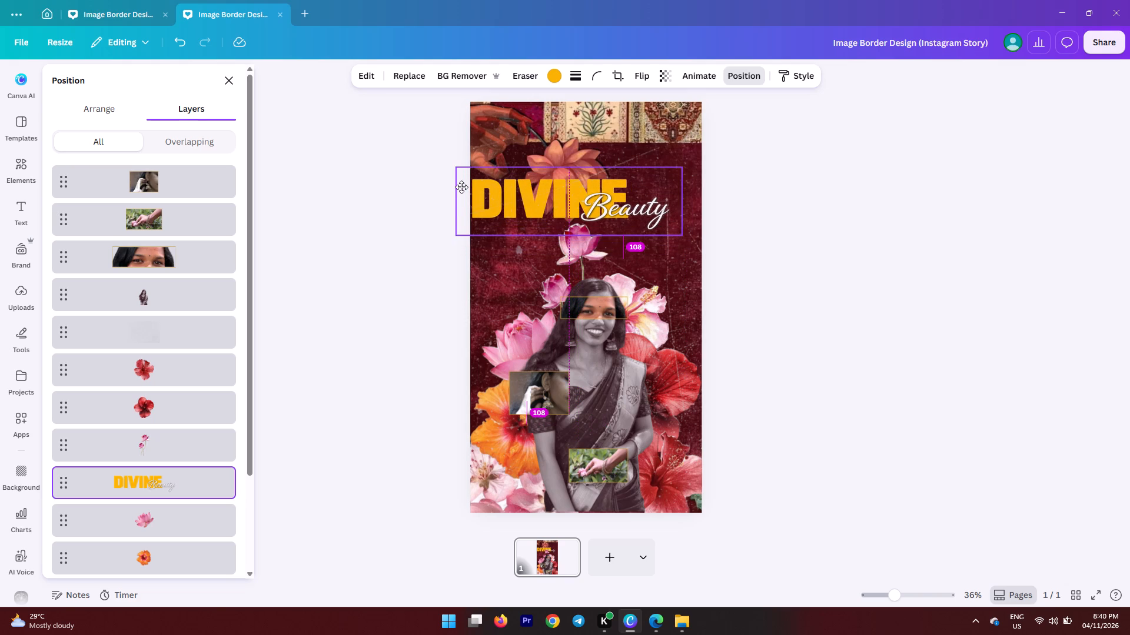
pyautogui.moveTo(461, 187); pyautogui.dragTo(470, 192)
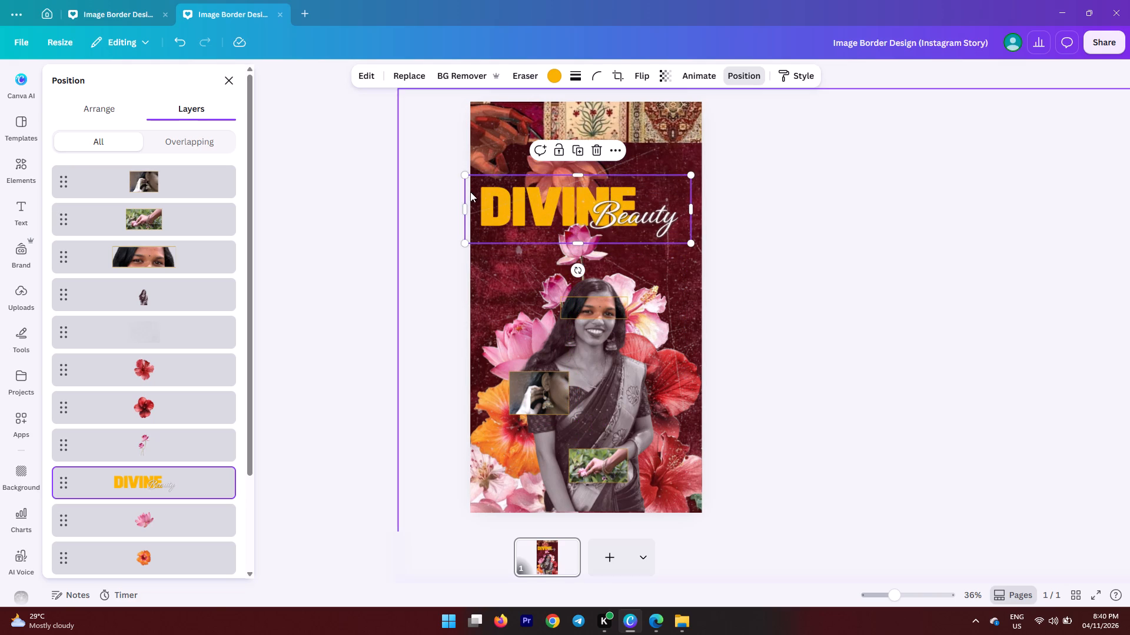
# Move the lotus stem layer above the portrait's head slightly up so its bloom overlaps the title.
pyautogui.click(170, 450)
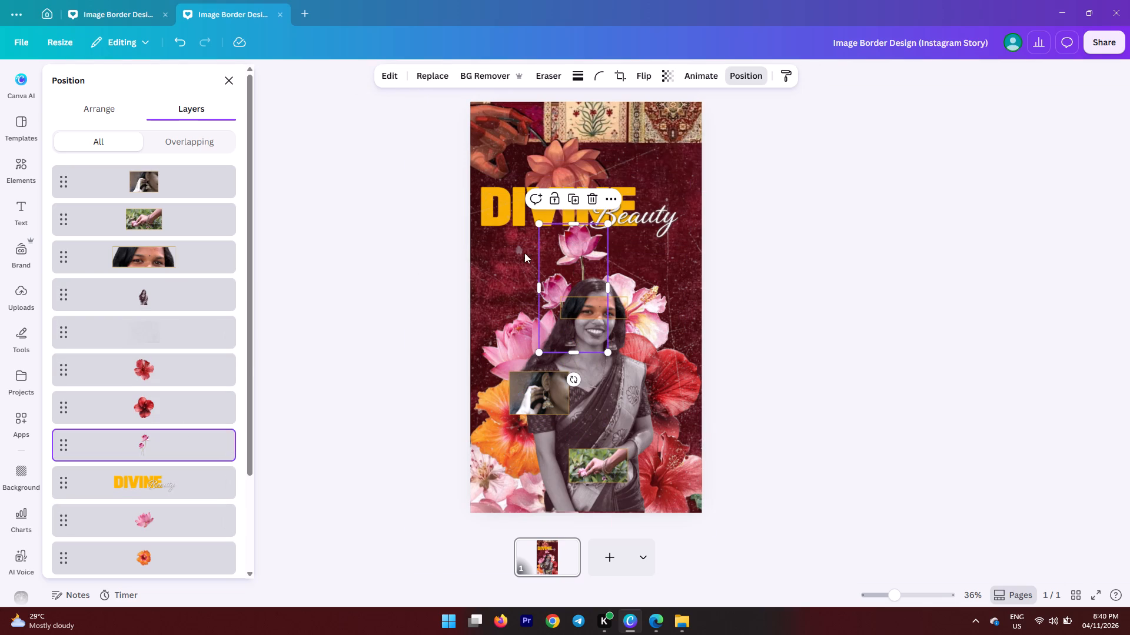
pyautogui.moveTo(537, 226); pyautogui.dragTo(536, 219)
pyautogui.click(835, 248)
pyautogui.click(836, 248)
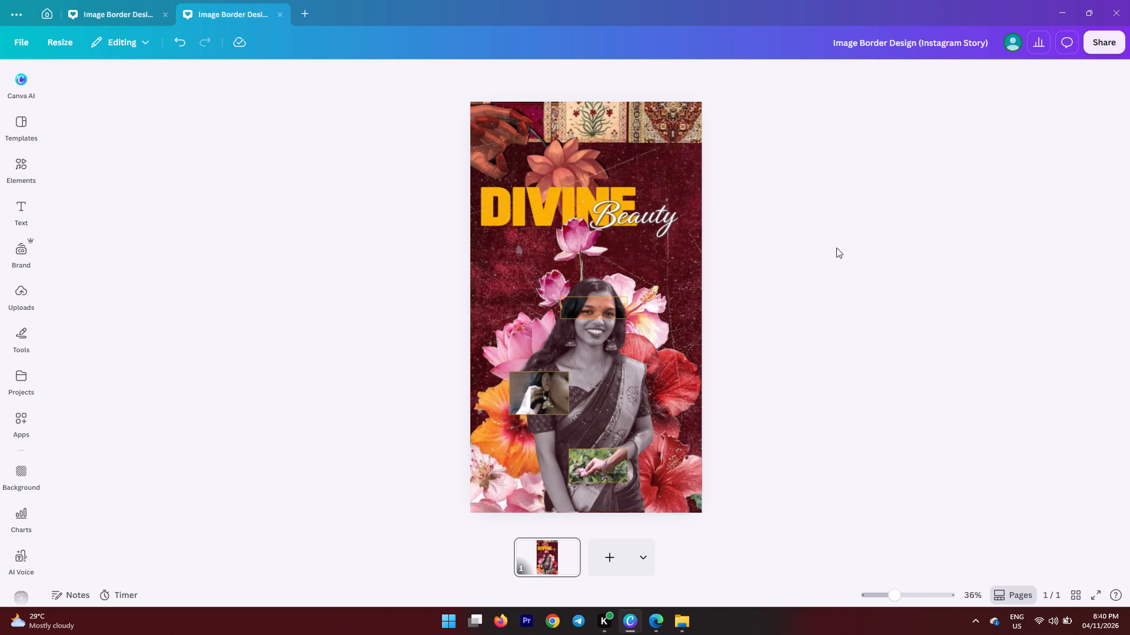
# Download the story design as a high-quality PNG at size 2 (2,160 × 3,840 px).
pyautogui.click(1105, 32)
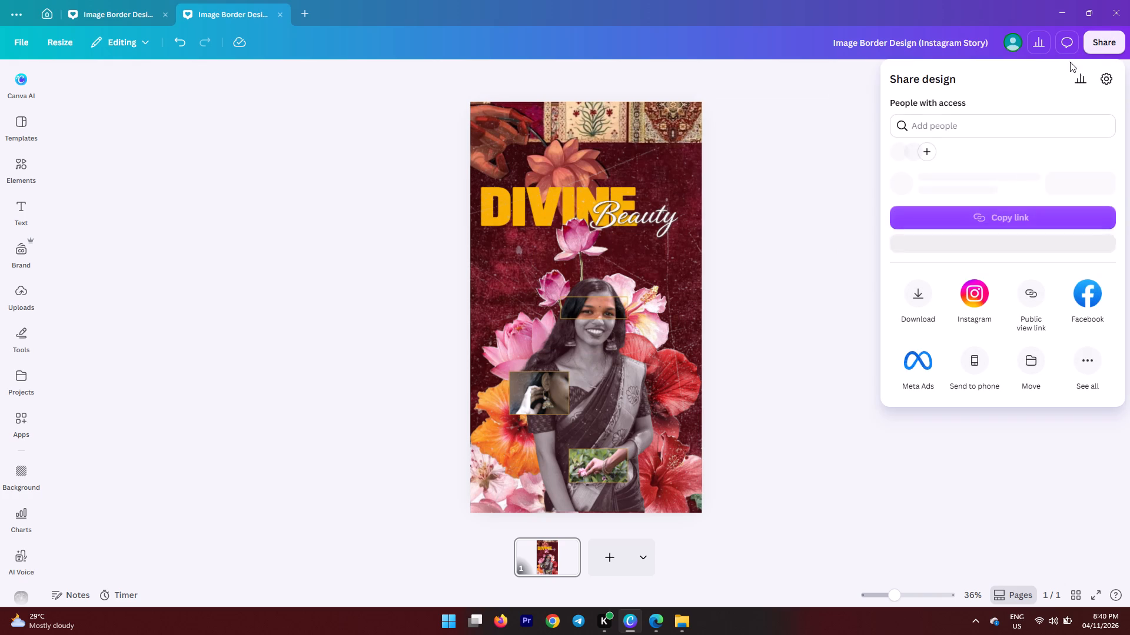
pyautogui.click(919, 321)
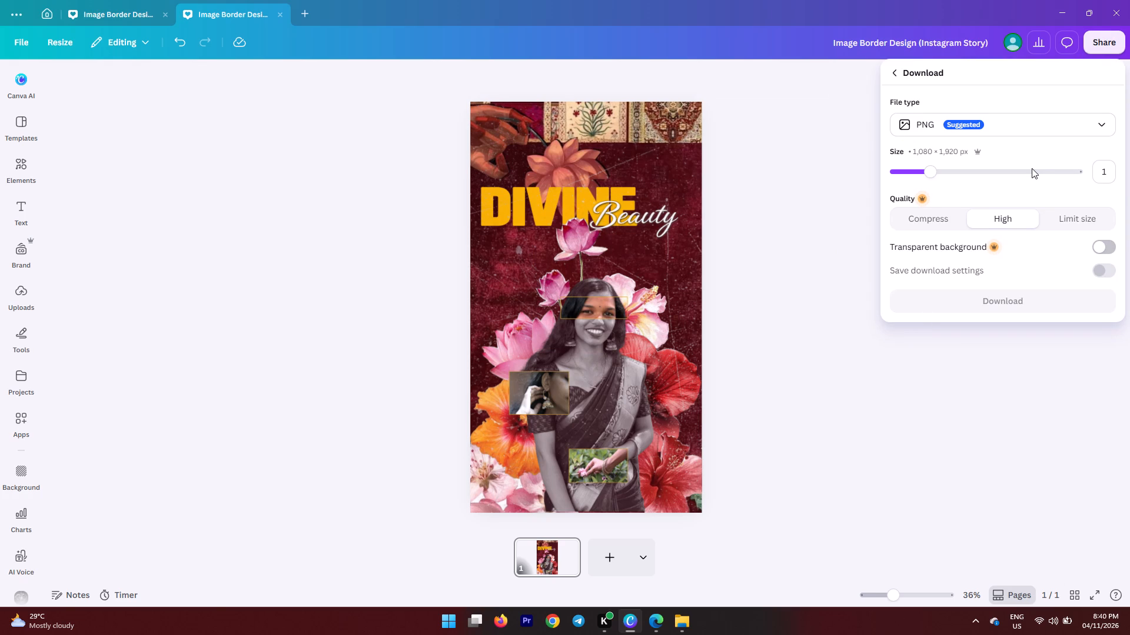
pyautogui.click(943, 166)
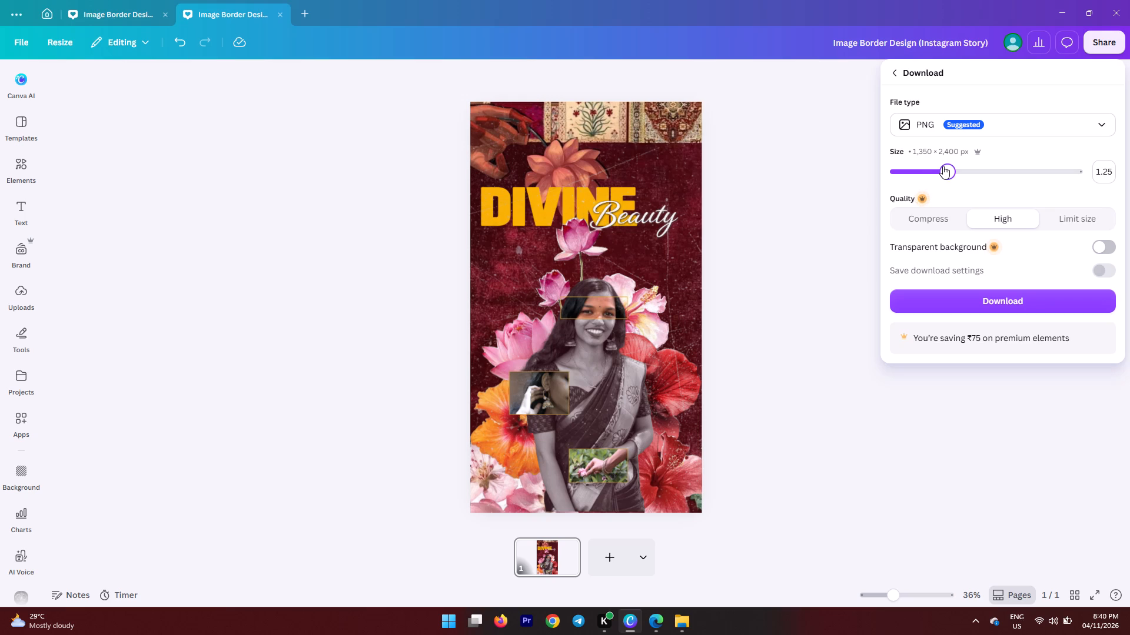
pyautogui.moveTo(943, 166); pyautogui.dragTo(1061, 189)
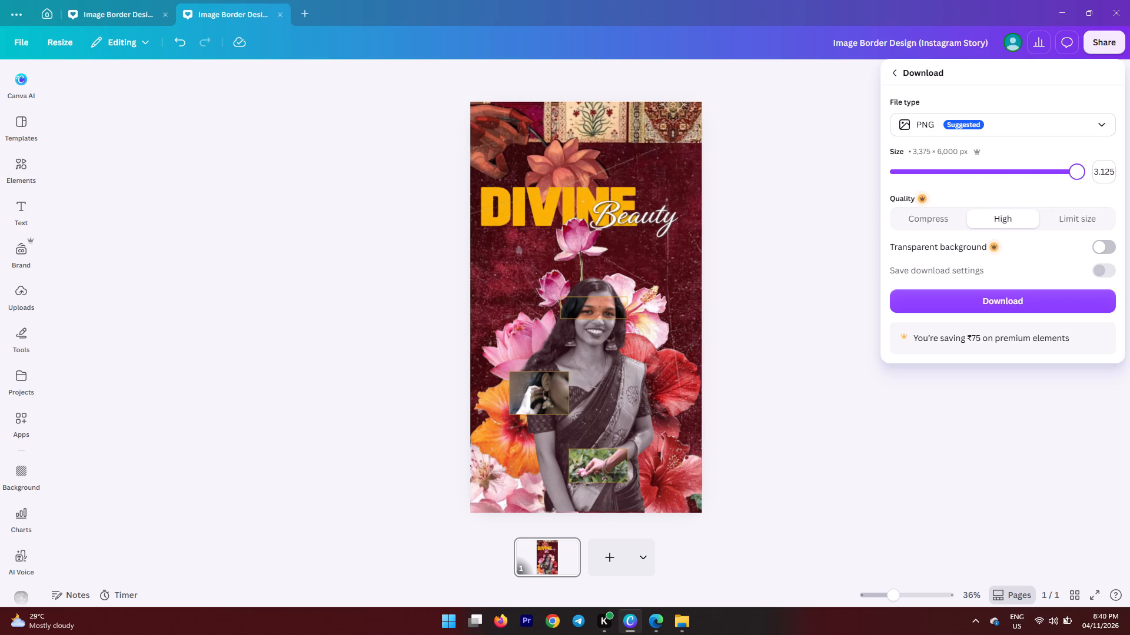
pyautogui.moveTo(1061, 189); pyautogui.dragTo(990, 188)
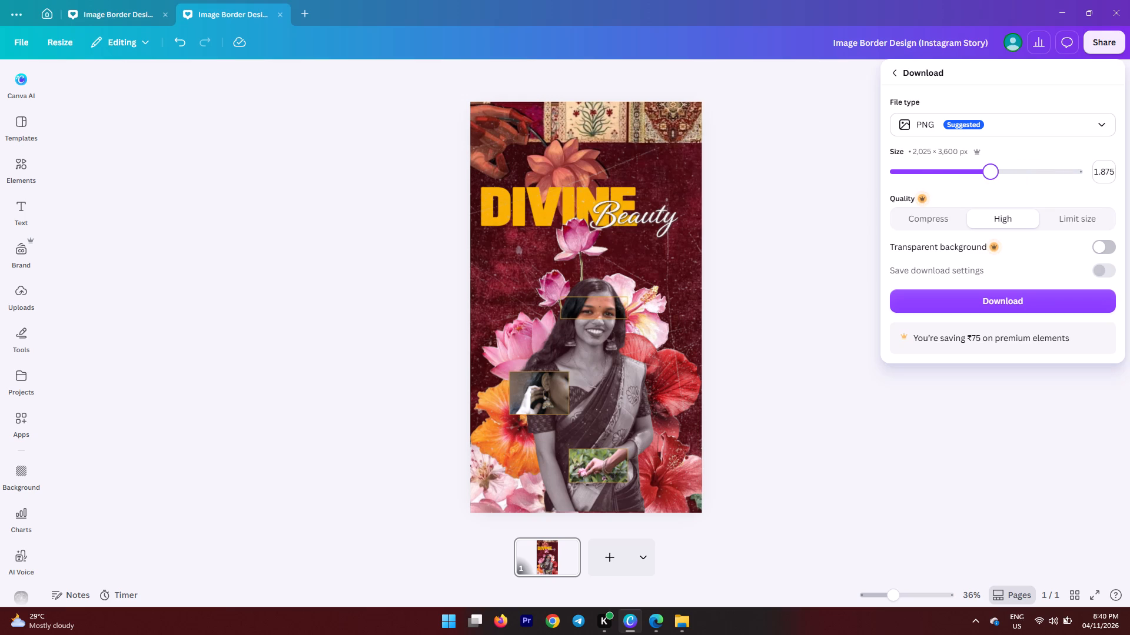
pyautogui.moveTo(990, 188); pyautogui.dragTo(869, 185)
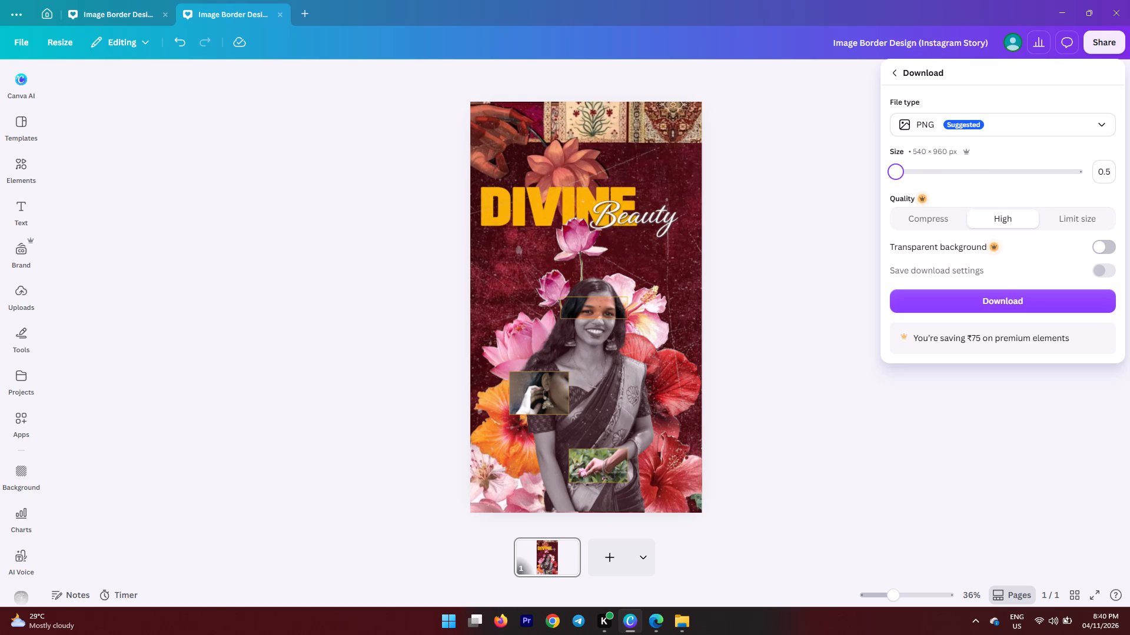
pyautogui.moveTo(869, 185); pyautogui.dragTo(967, 203)
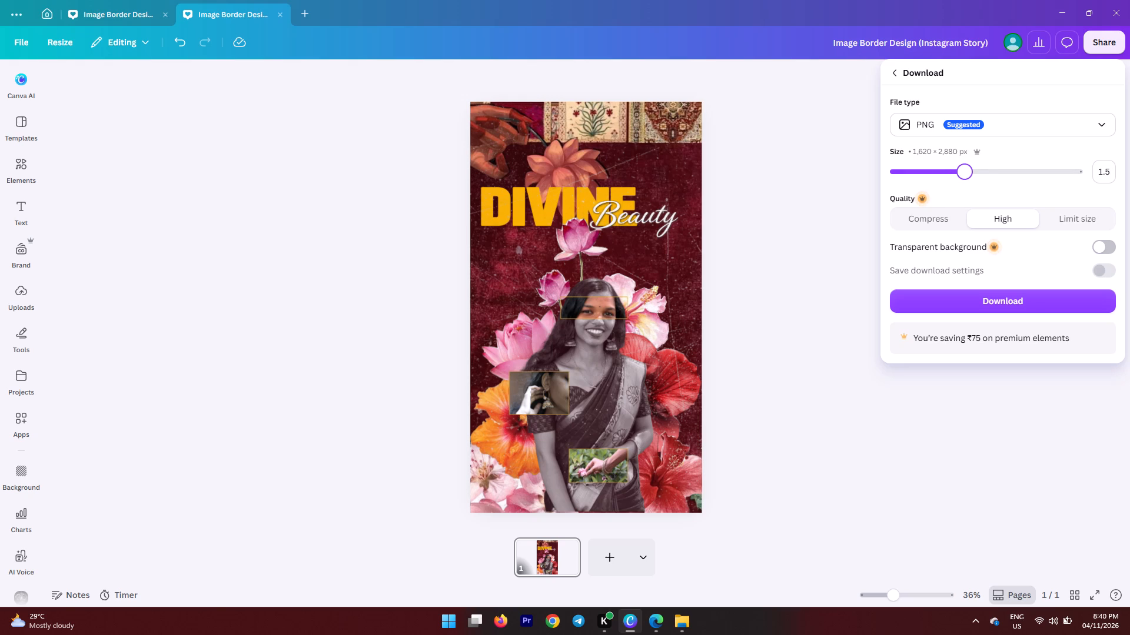
pyautogui.moveTo(967, 203); pyautogui.dragTo(999, 212)
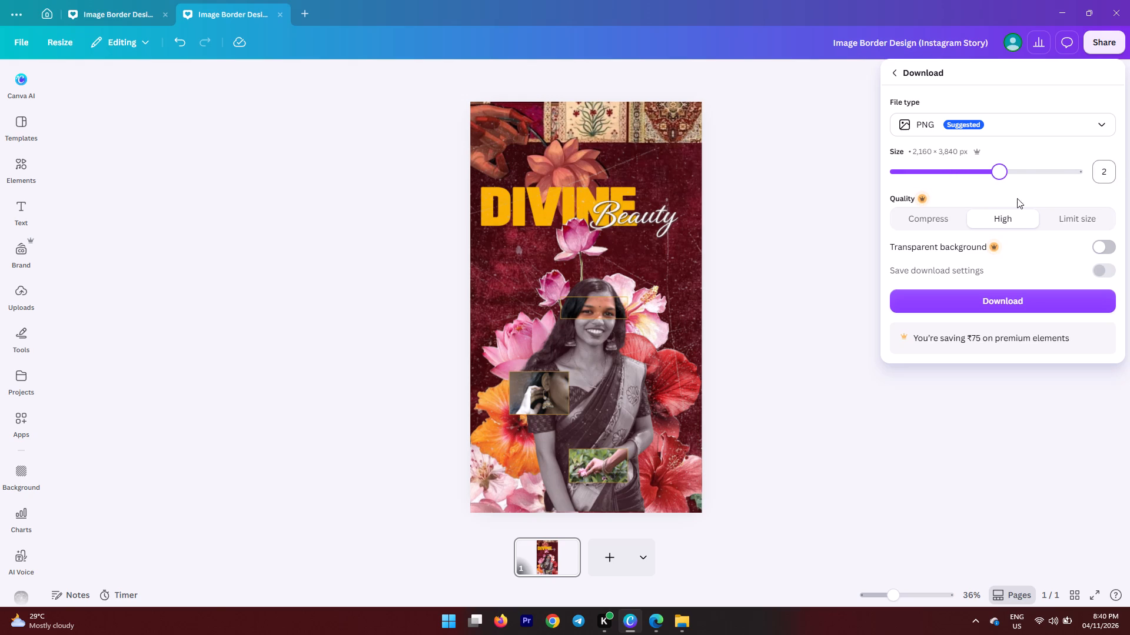
pyautogui.click(1033, 303)
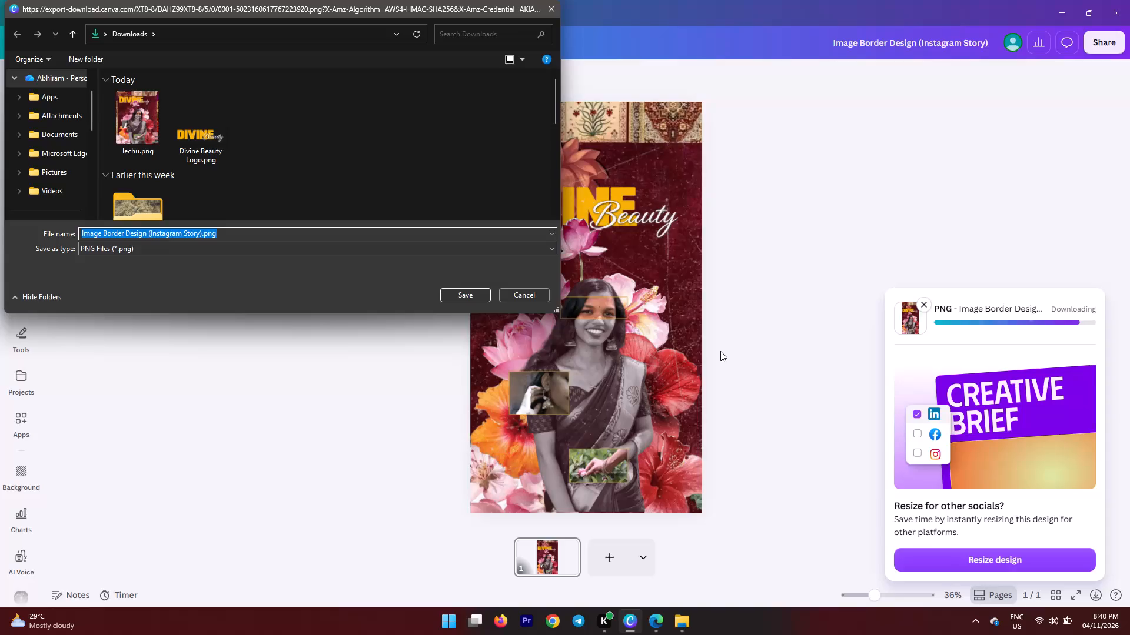
# Name the PNG file lechustrysize in the Downloads folder.
pyautogui.write('lechustry')
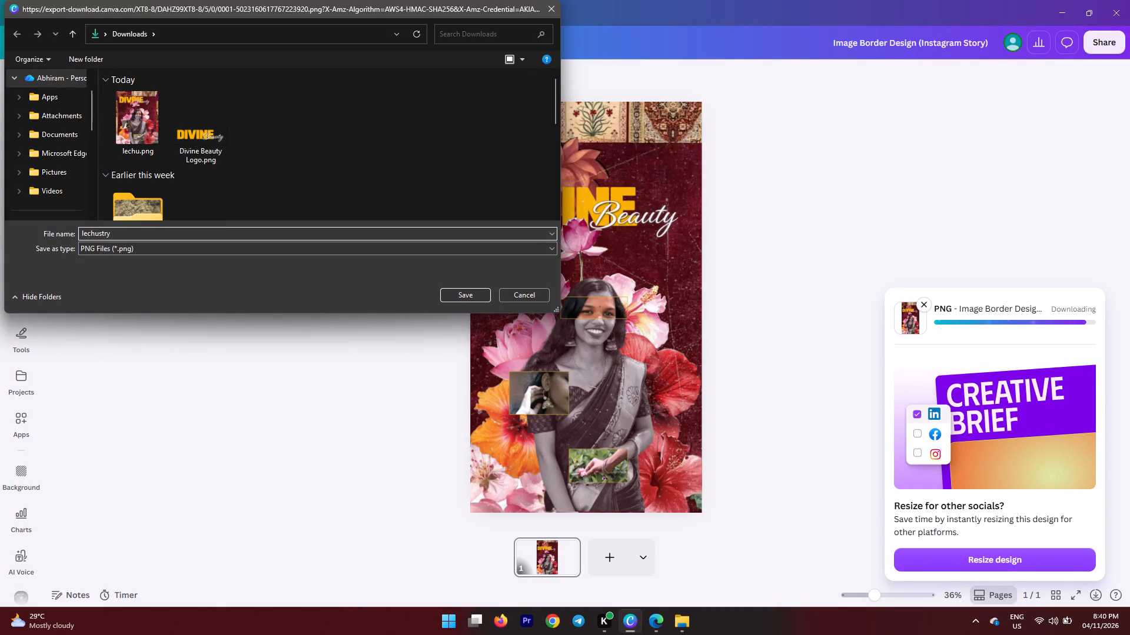
pyautogui.write('six')
pyautogui.press('BackSpace')
pyautogui.write('ze')
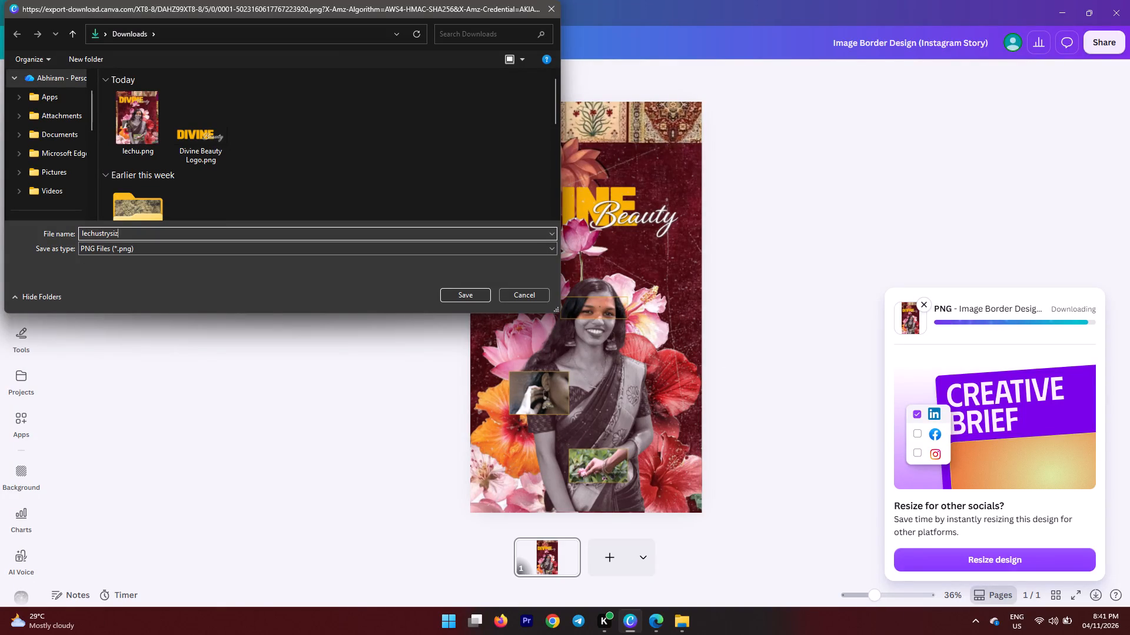
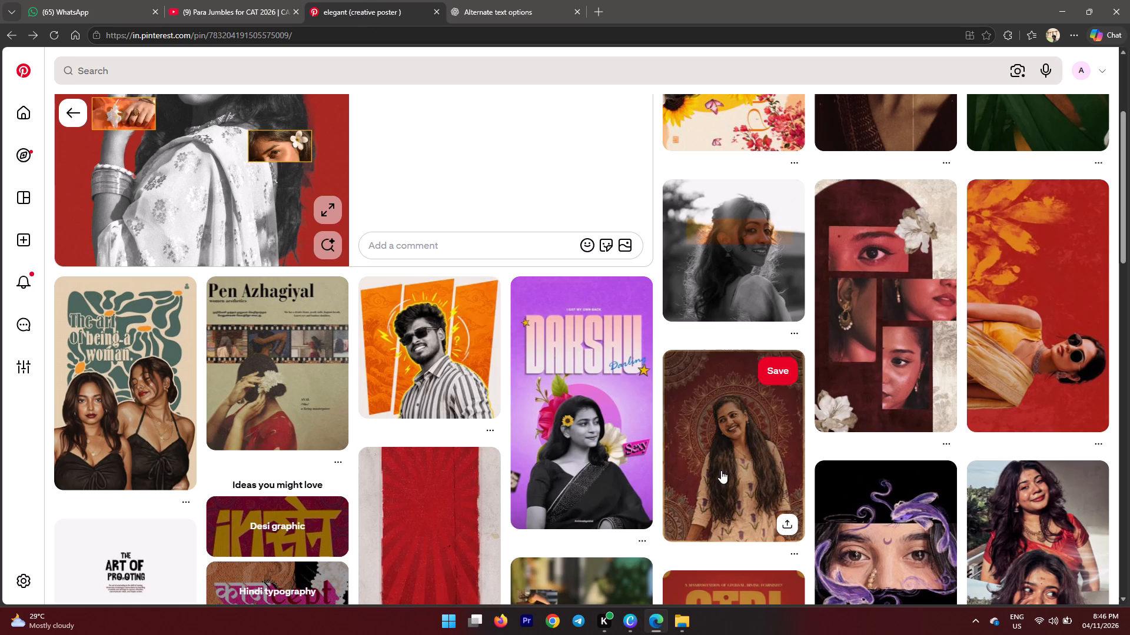
# Browse the related pins beneath the "elegant (creative poster)" pin on Pinterest for portrait poster design inspiration.
pyautogui.scroll(-2, 724, 464)
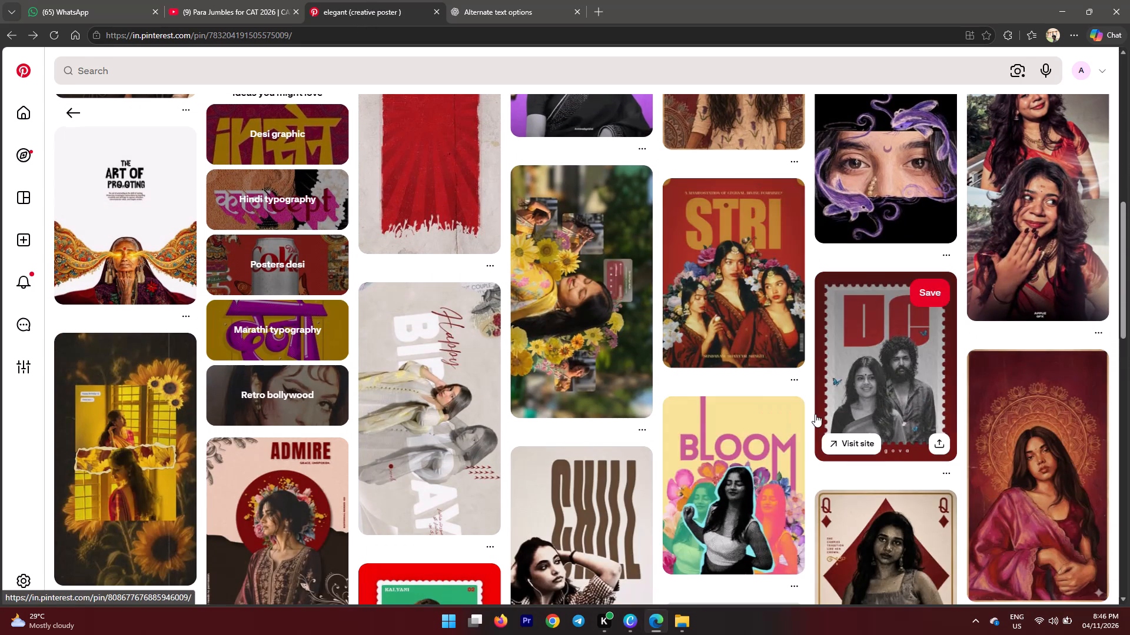
pyautogui.scroll(-1, 815, 414)
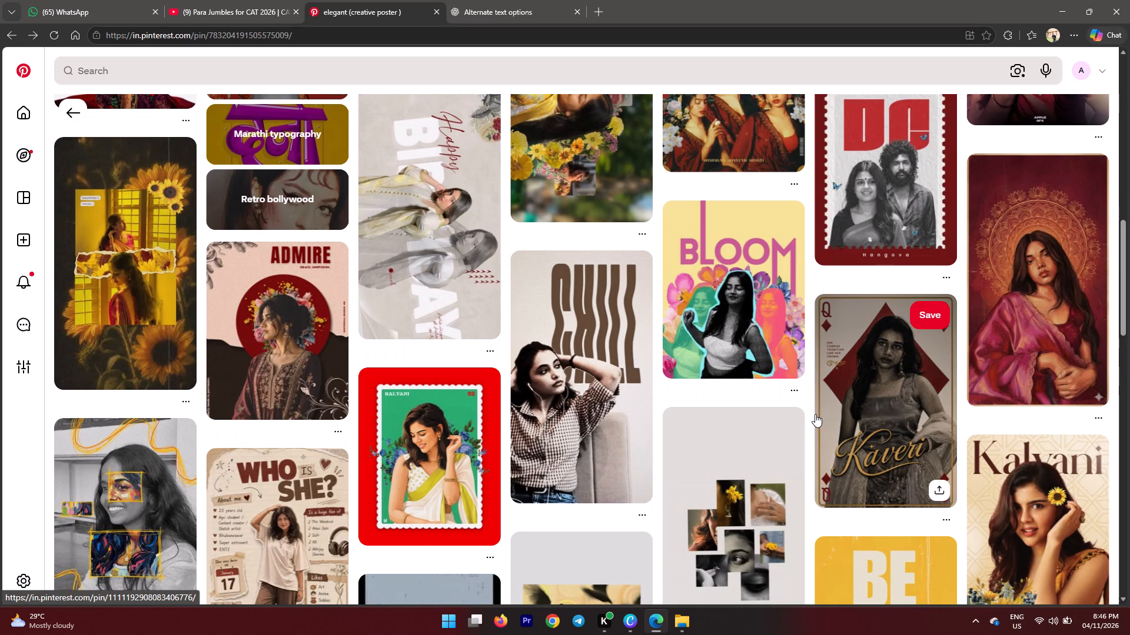
pyautogui.scroll(-2, 815, 414)
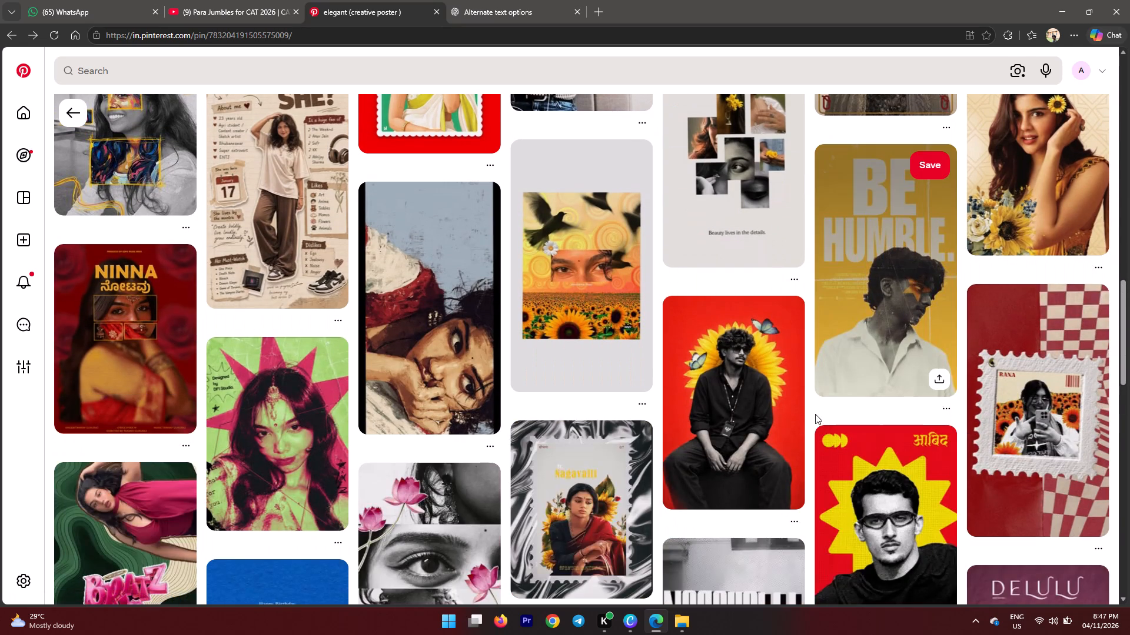
pyautogui.scroll(-1, 809, 422)
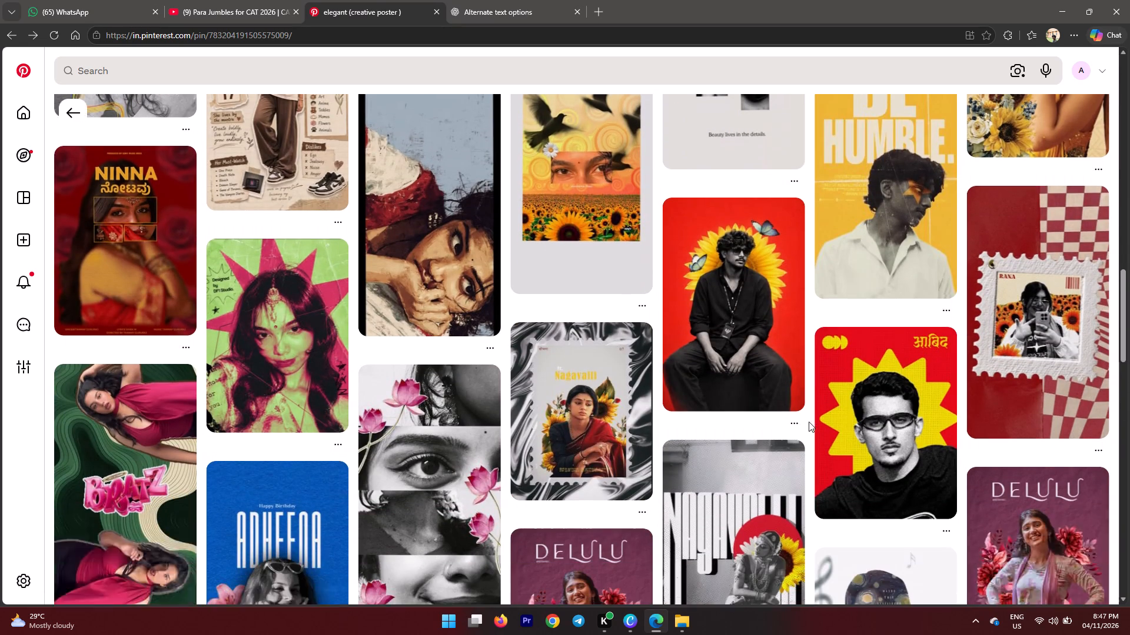
pyautogui.scroll(-2, 809, 422)
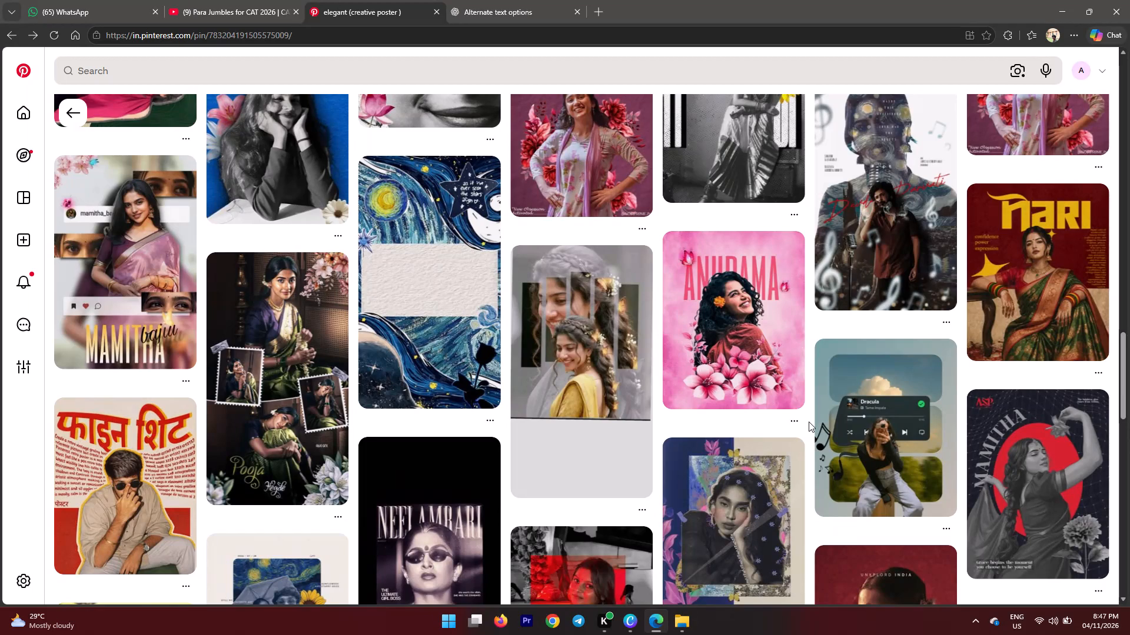
pyautogui.scroll(-1, 806, 421)
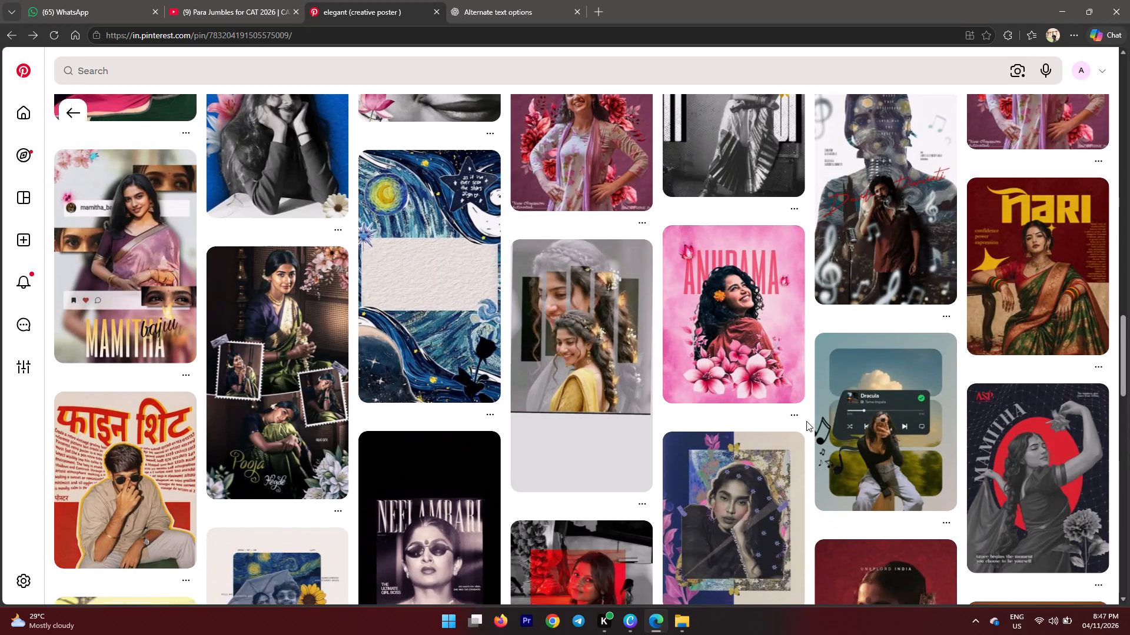
pyautogui.scroll(-1, 806, 421)
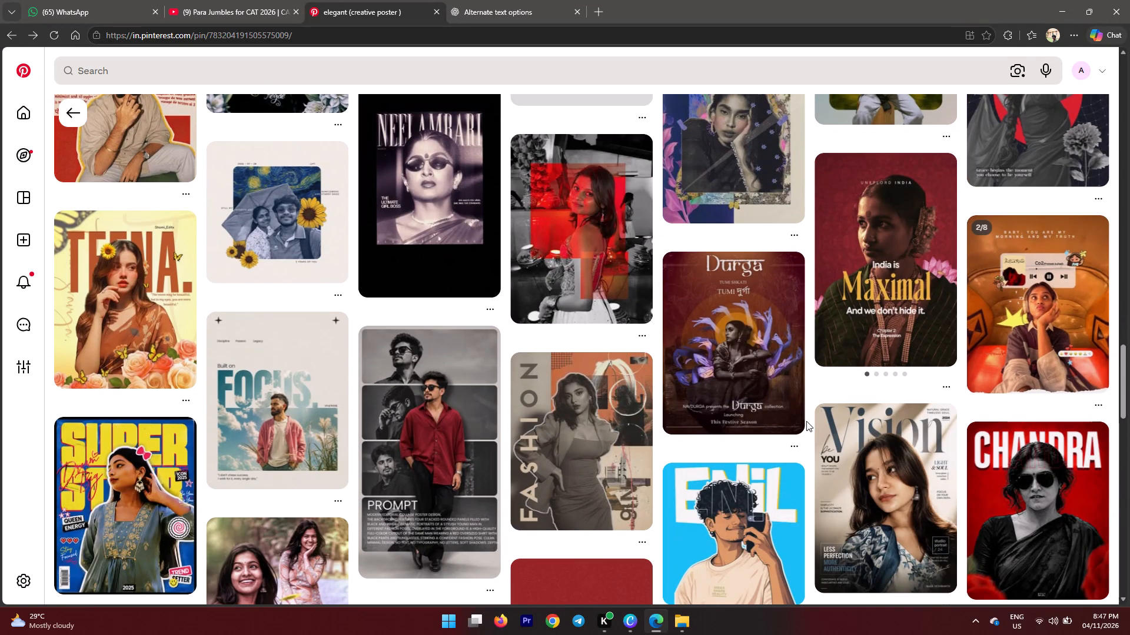
pyautogui.scroll(-3, 806, 421)
pyautogui.scroll(1, 806, 421)
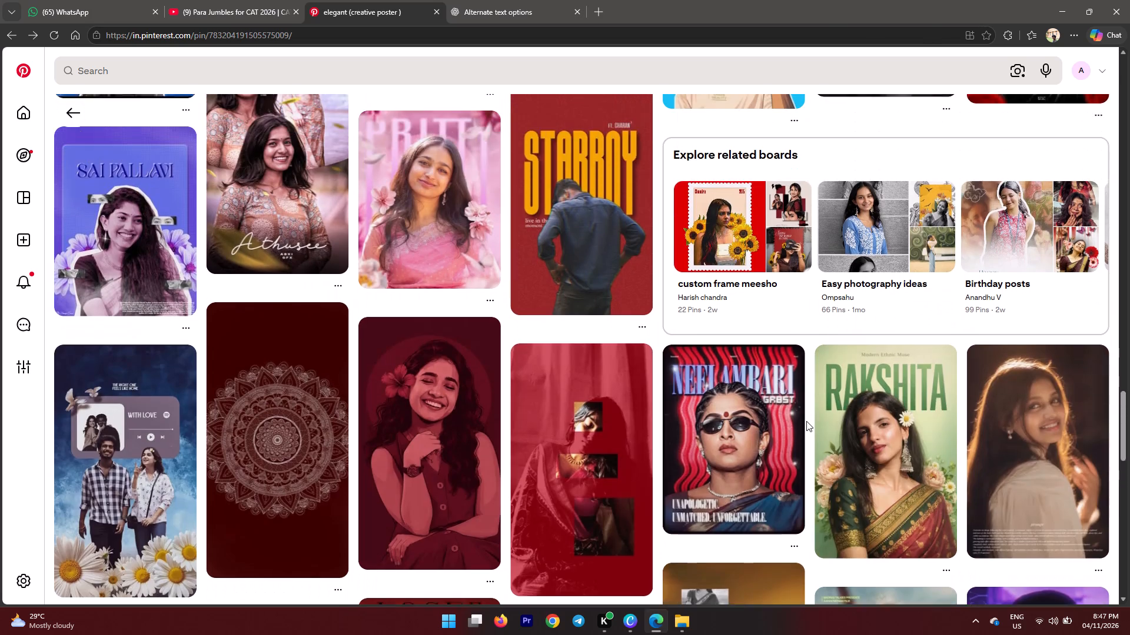
pyautogui.scroll(-2, 806, 421)
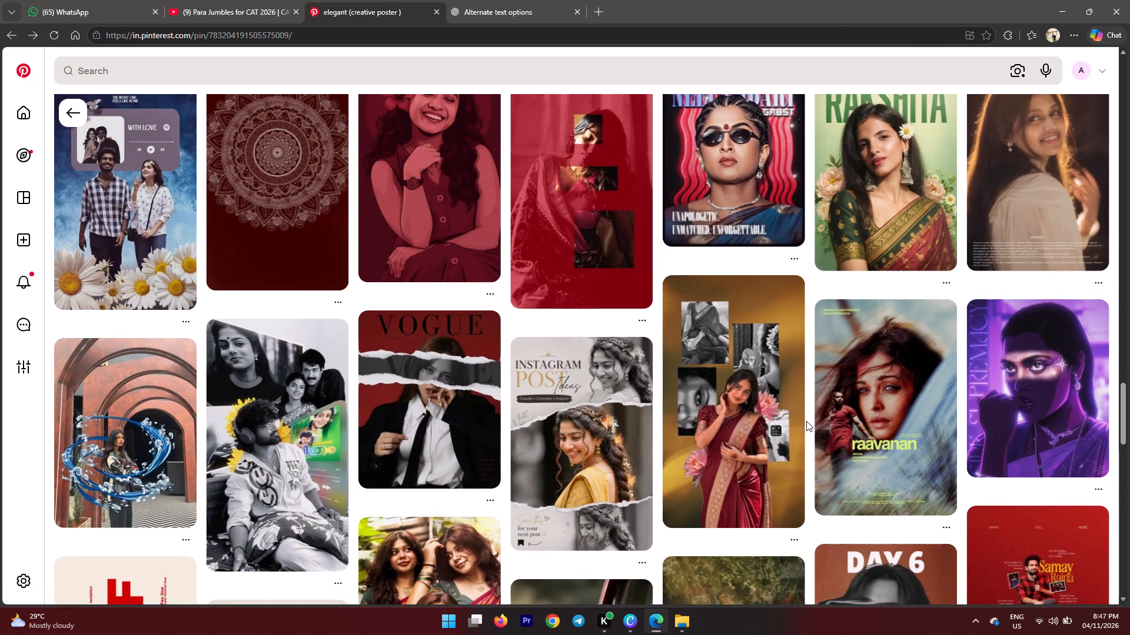
pyautogui.scroll(-2, 806, 421)
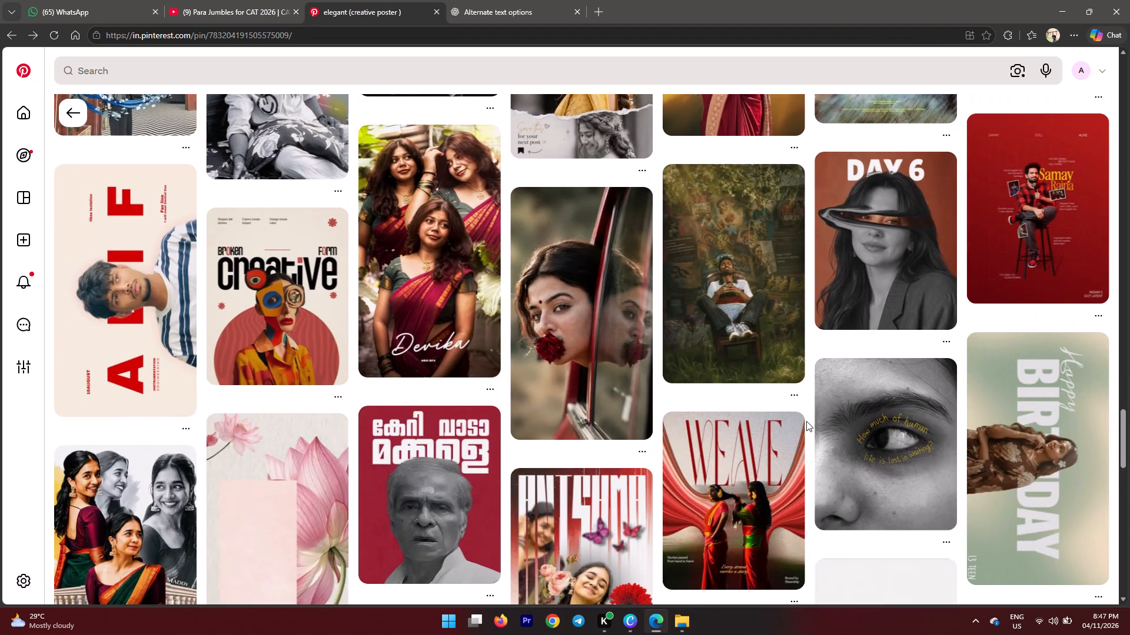
pyautogui.scroll(-1, 806, 421)
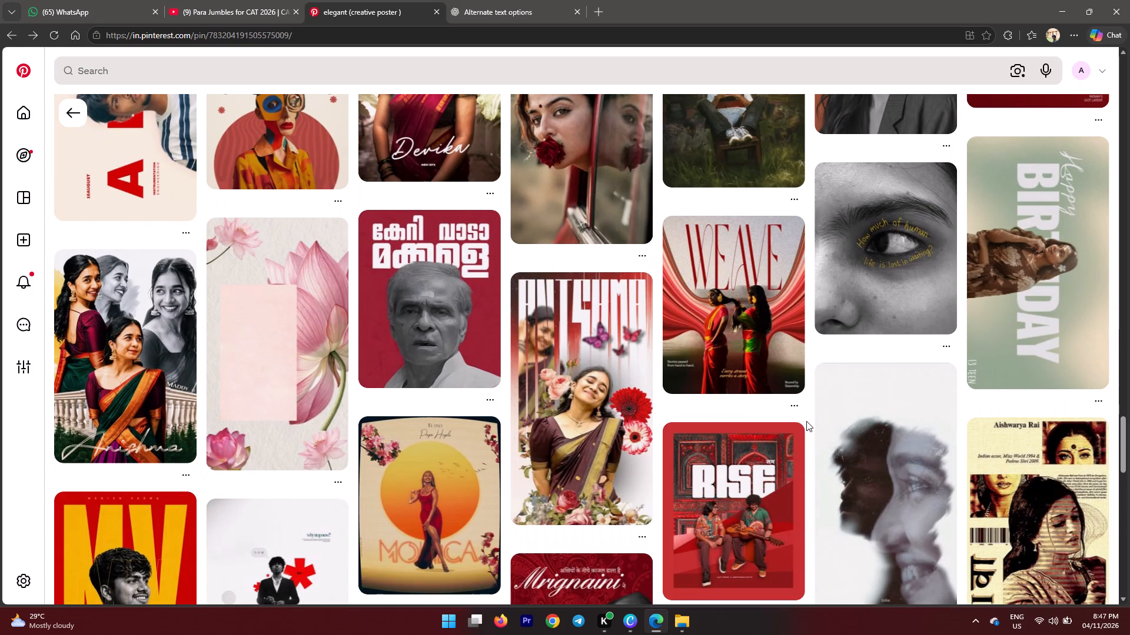
pyautogui.scroll(-1, 806, 421)
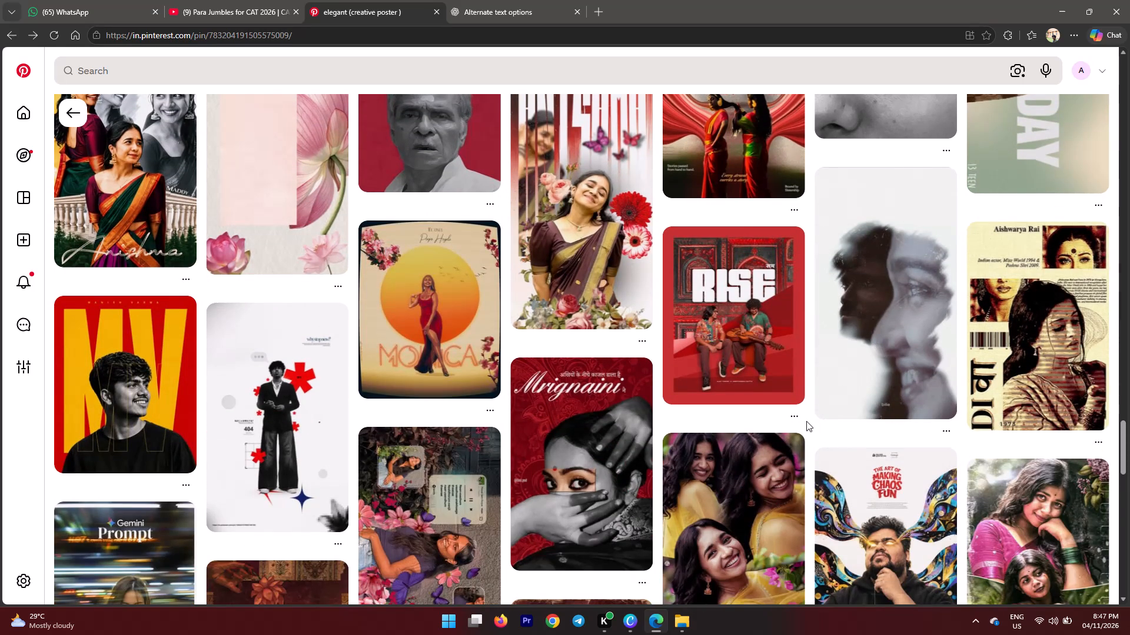
pyautogui.scroll(-3, 806, 421)
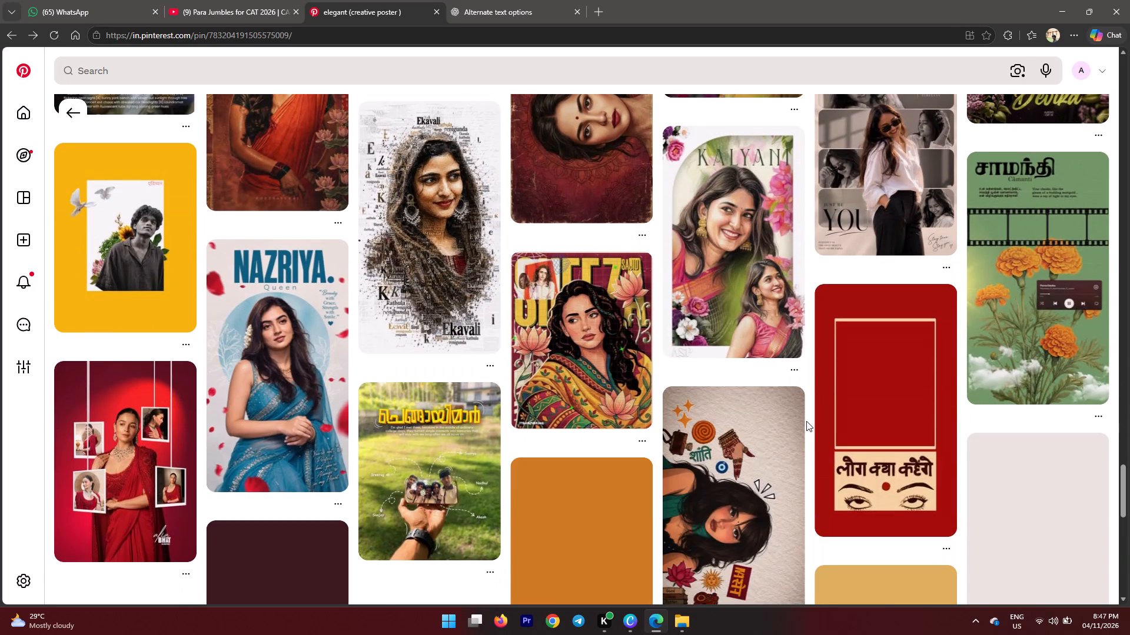
pyautogui.scroll(-2, 806, 421)
pyautogui.scroll(1, 806, 421)
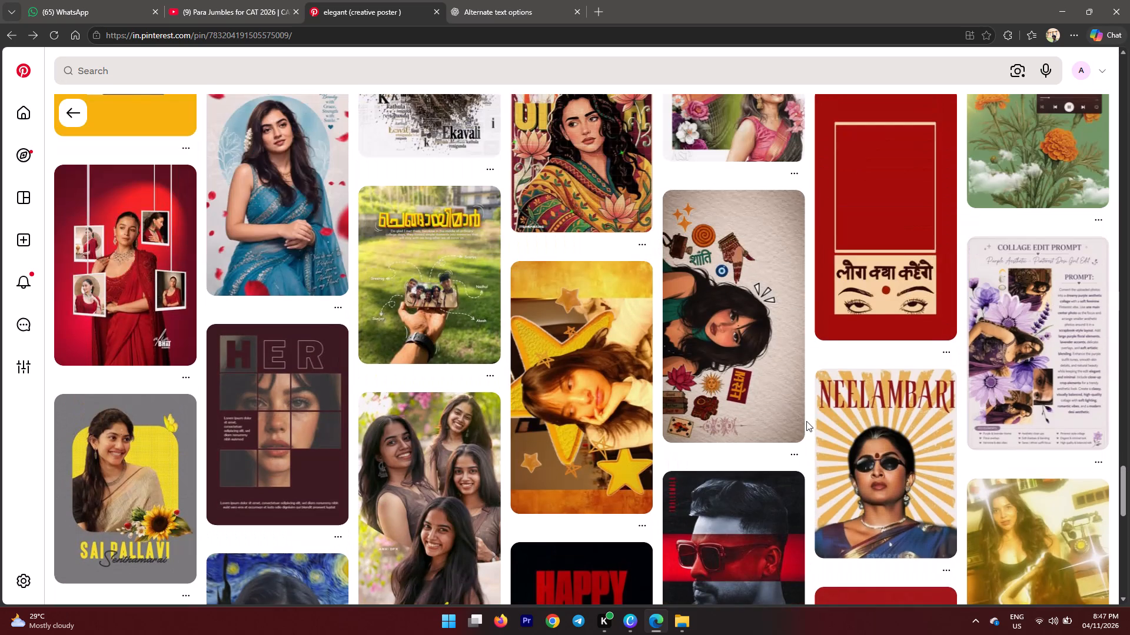
pyautogui.scroll(-1, 806, 421)
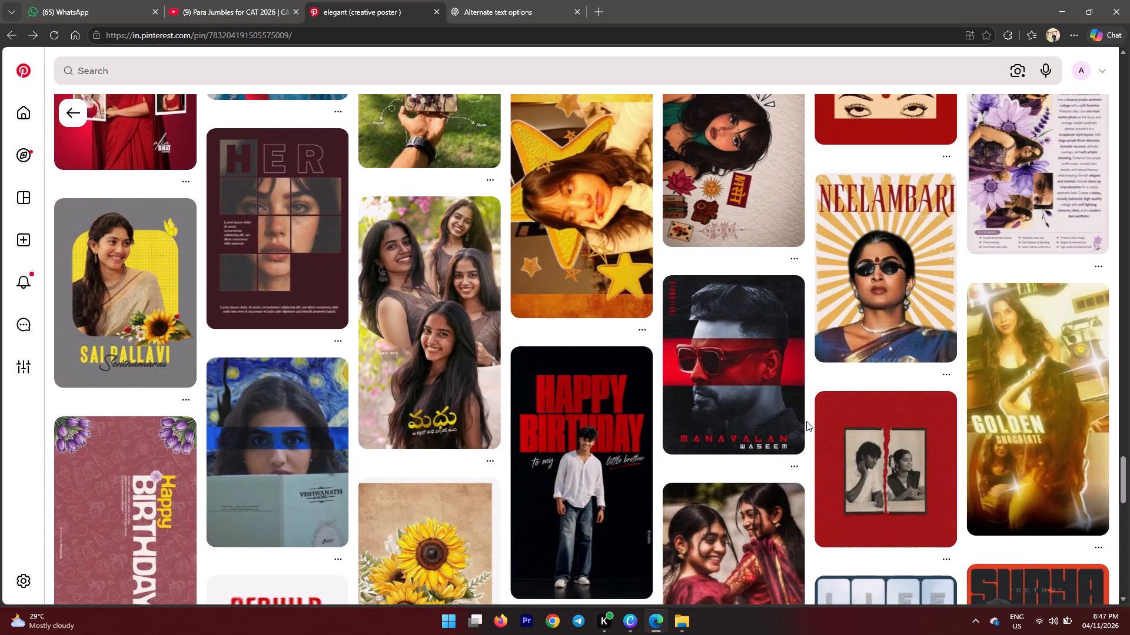
pyautogui.scroll(-3, 806, 421)
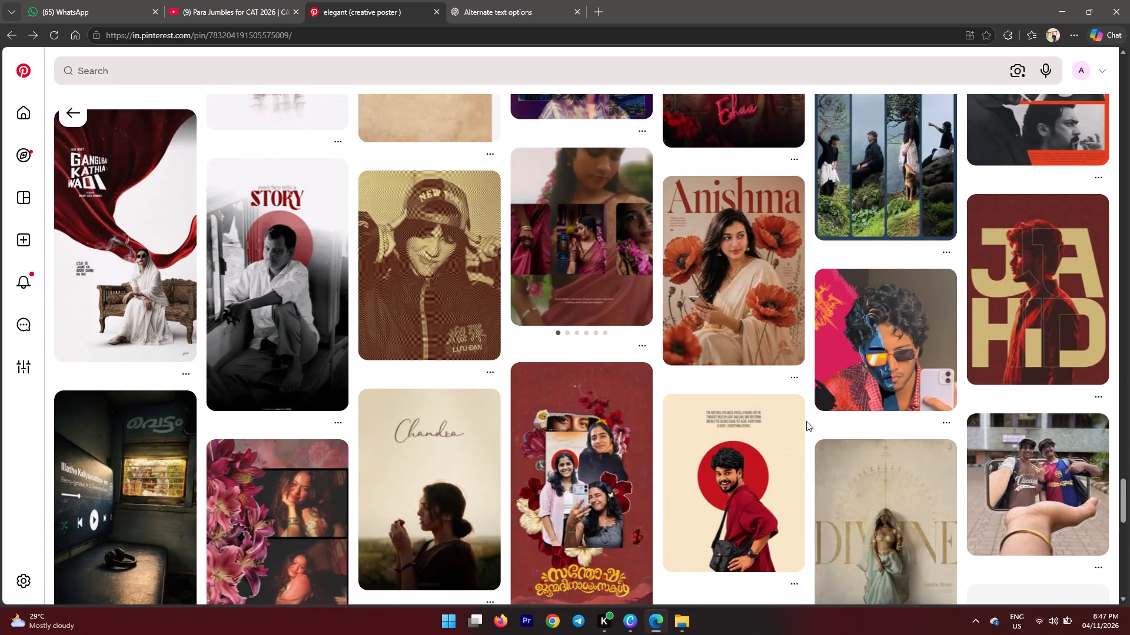
pyautogui.scroll(-4, 806, 421)
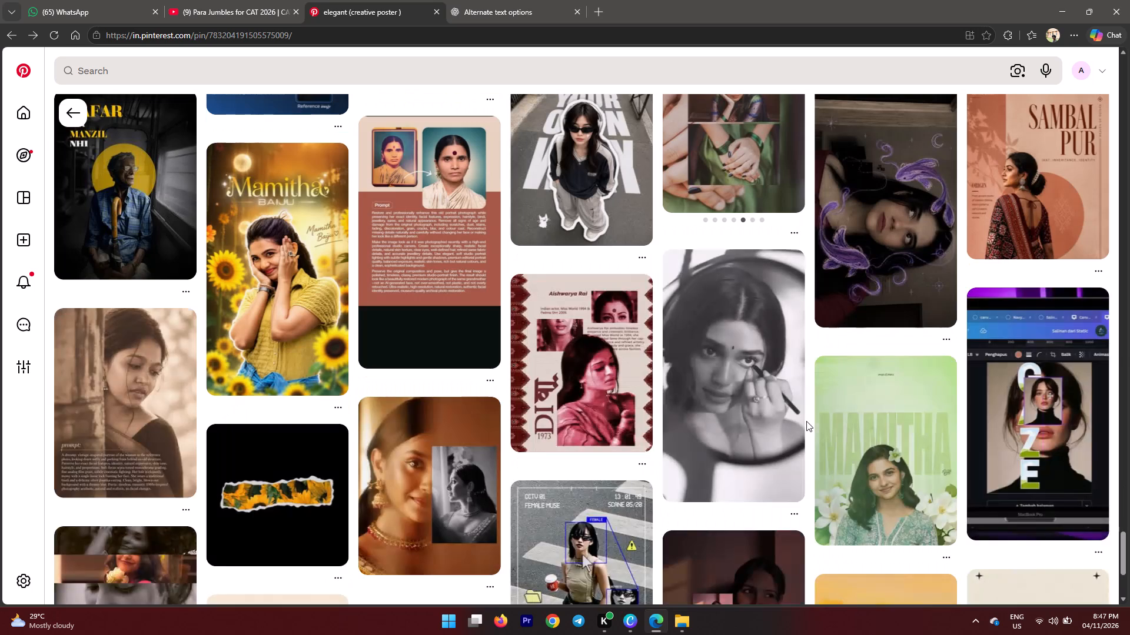
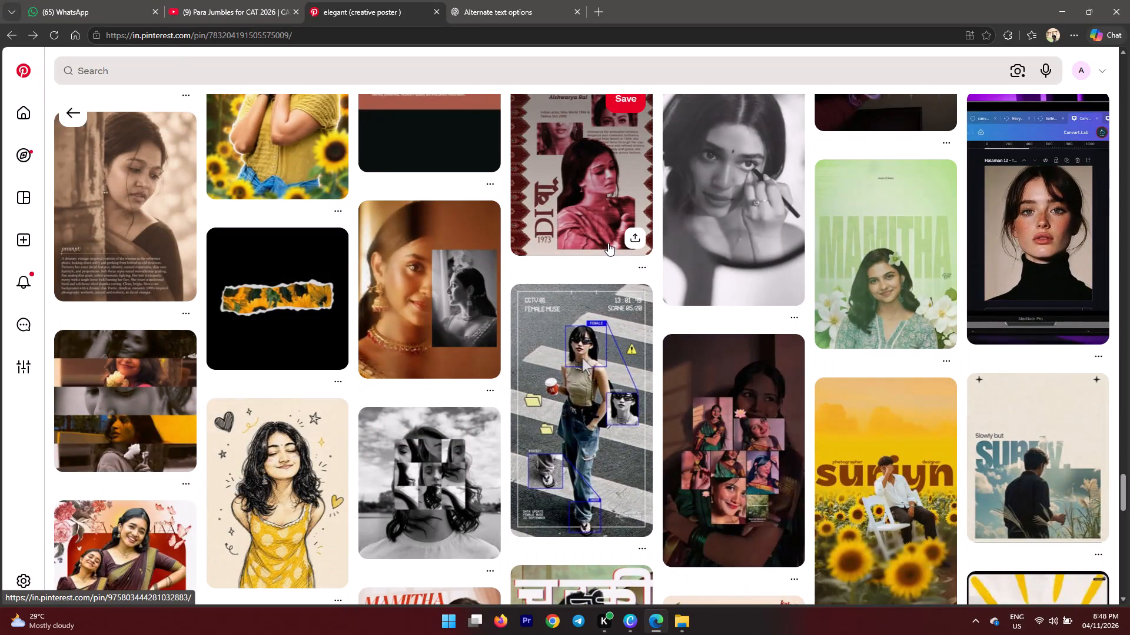
# Continue browsing the related pins beneath the "elegant (creative poster)" pin for portrait and typography poster ideas.
pyautogui.scroll(-2, 608, 243)
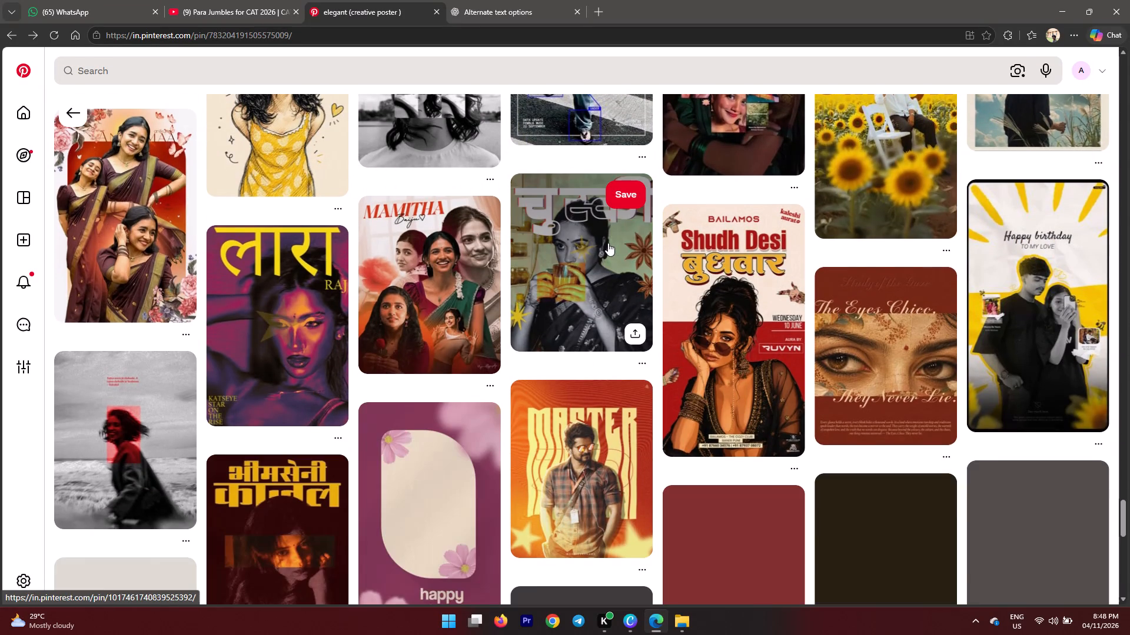
pyautogui.scroll(-2, 608, 243)
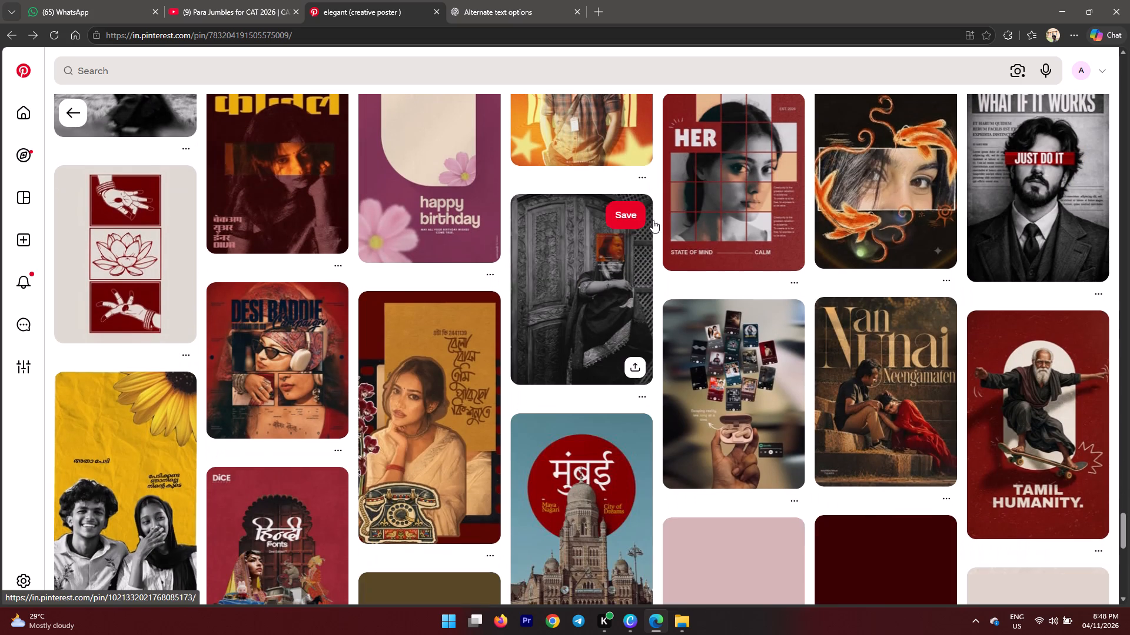
pyautogui.scroll(-2, 660, 233)
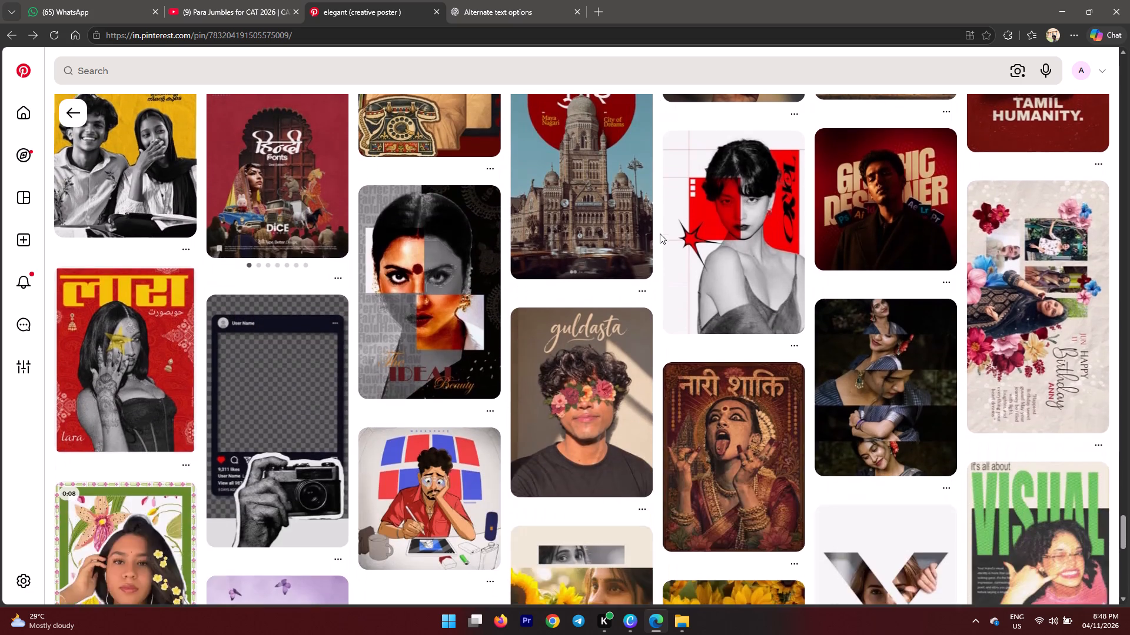
pyautogui.scroll(-1, 660, 233)
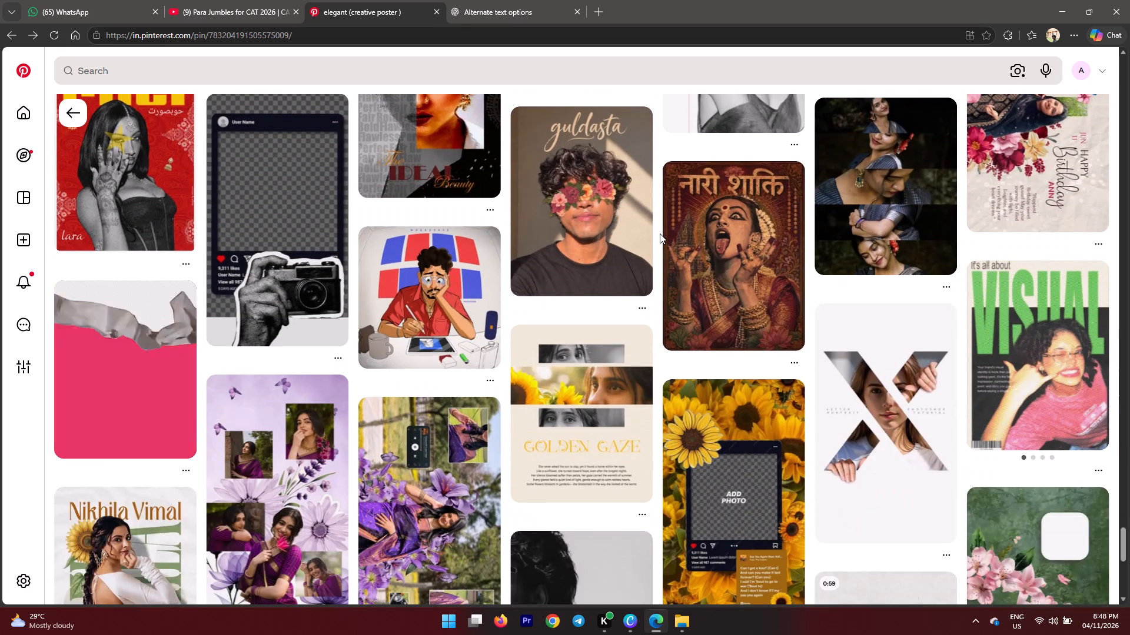